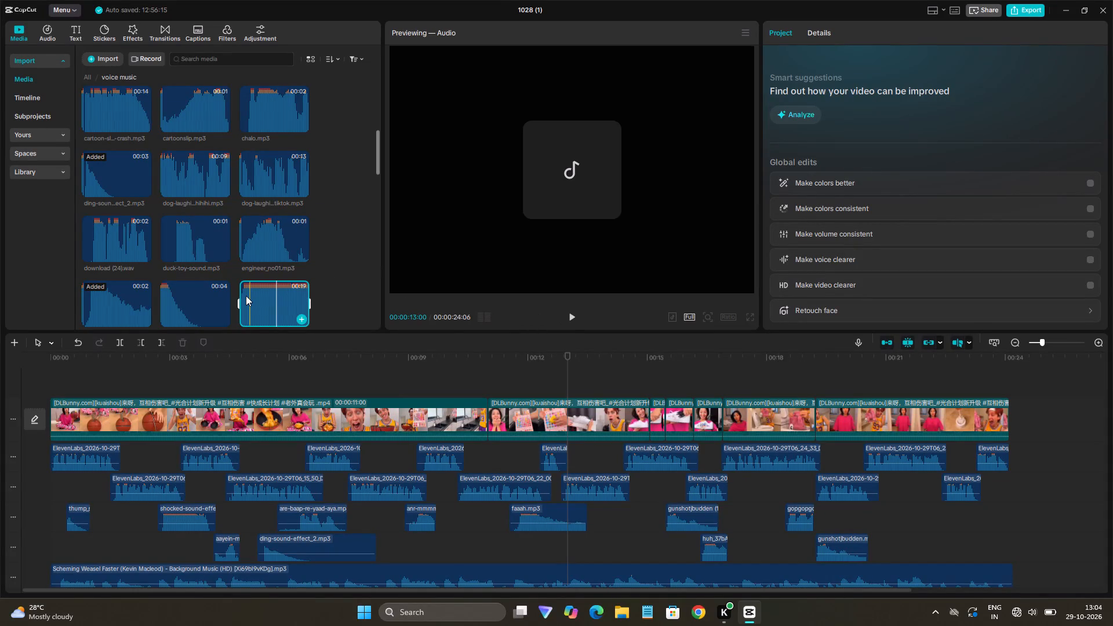
Audition the galaxy-meme, goofy-ahh-runnin and goofy-lau…treme sounds in the voice music folder.
click(246, 296)
key(space)
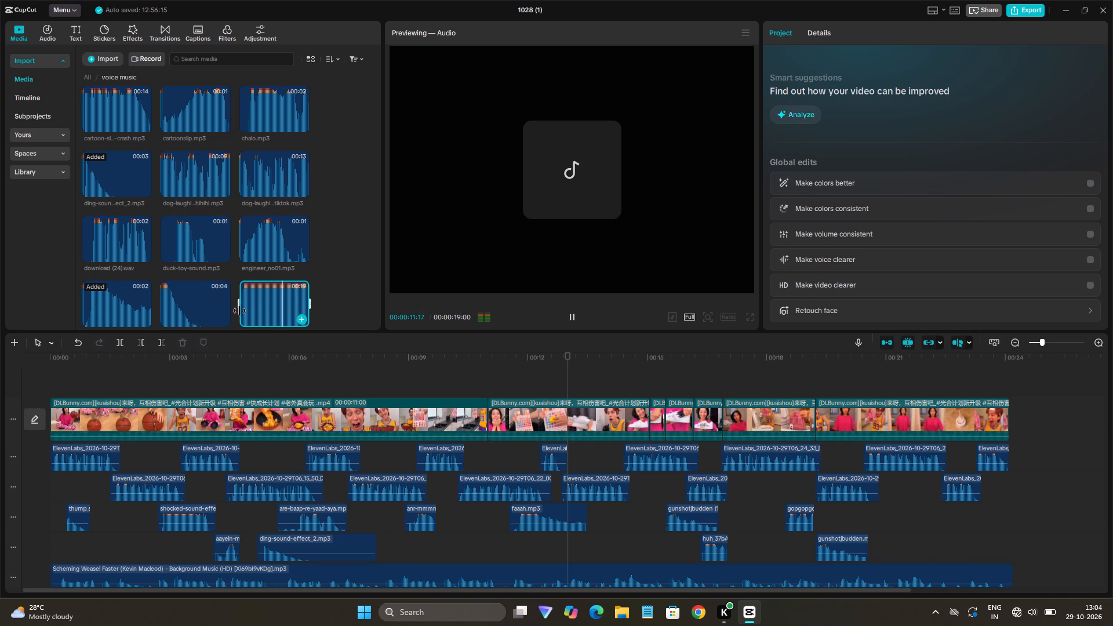
scroll(317, 149, down, 1)
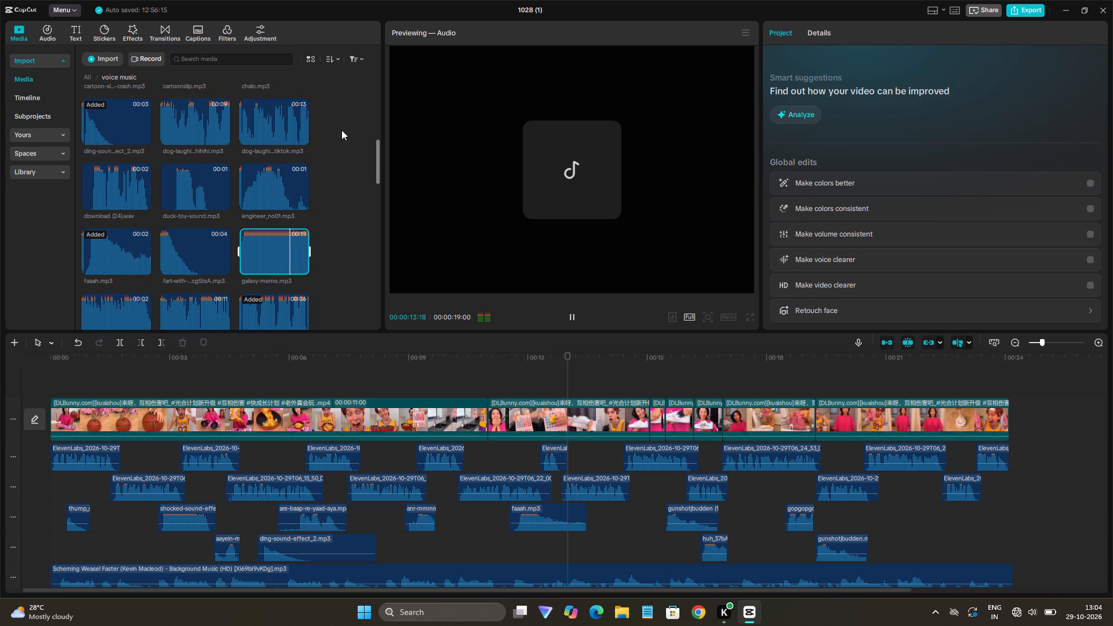
scroll(337, 147, down, 1)
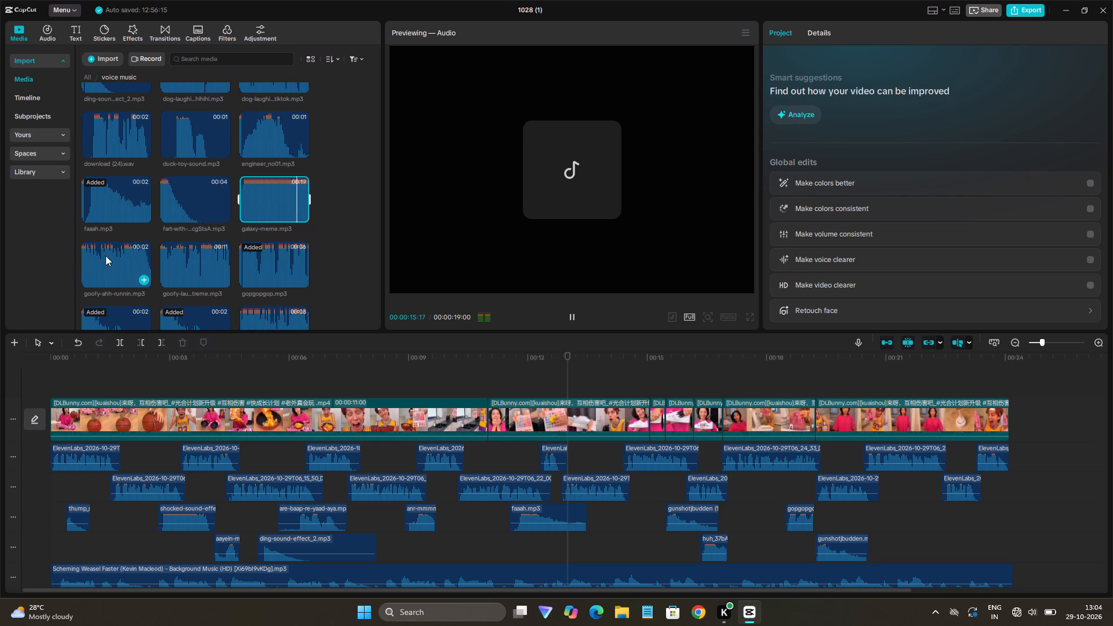
click(82, 257)
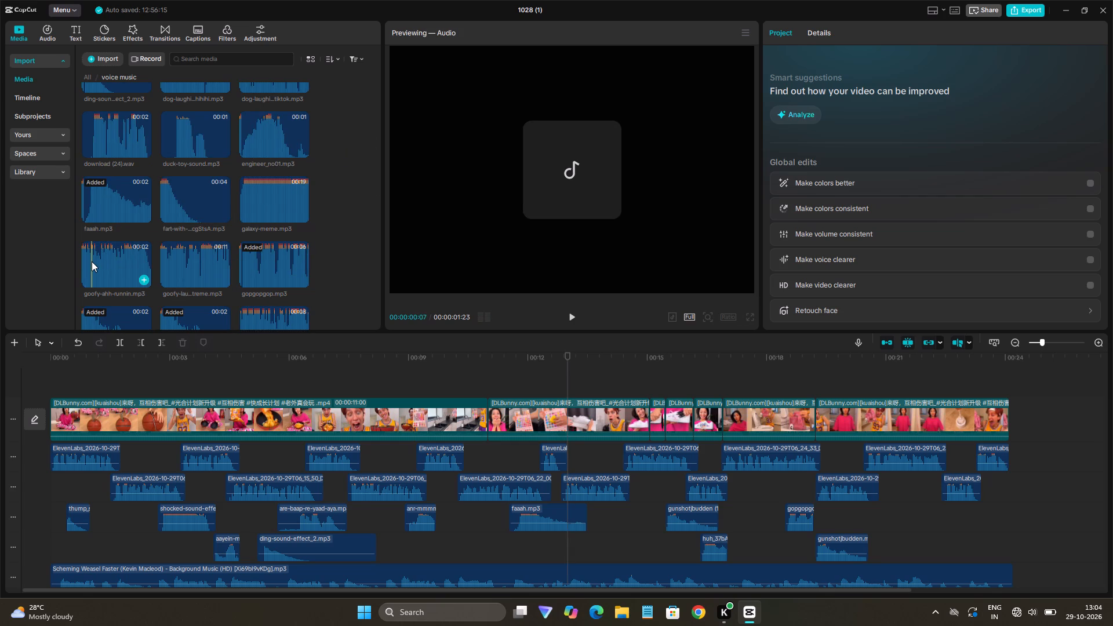
click(92, 261)
key(space)
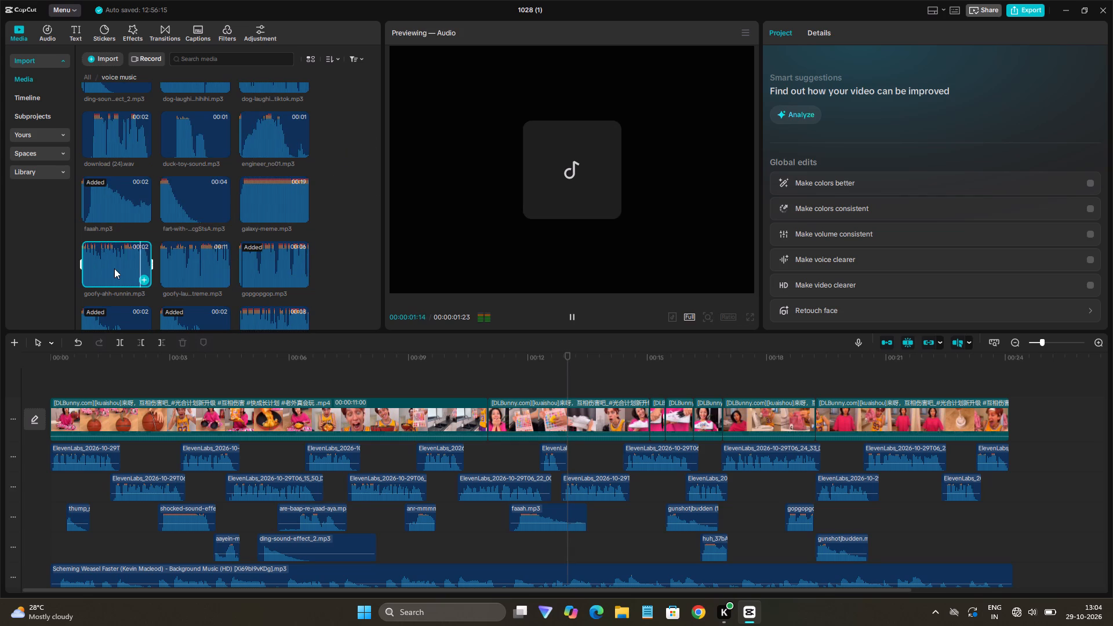
click(170, 274)
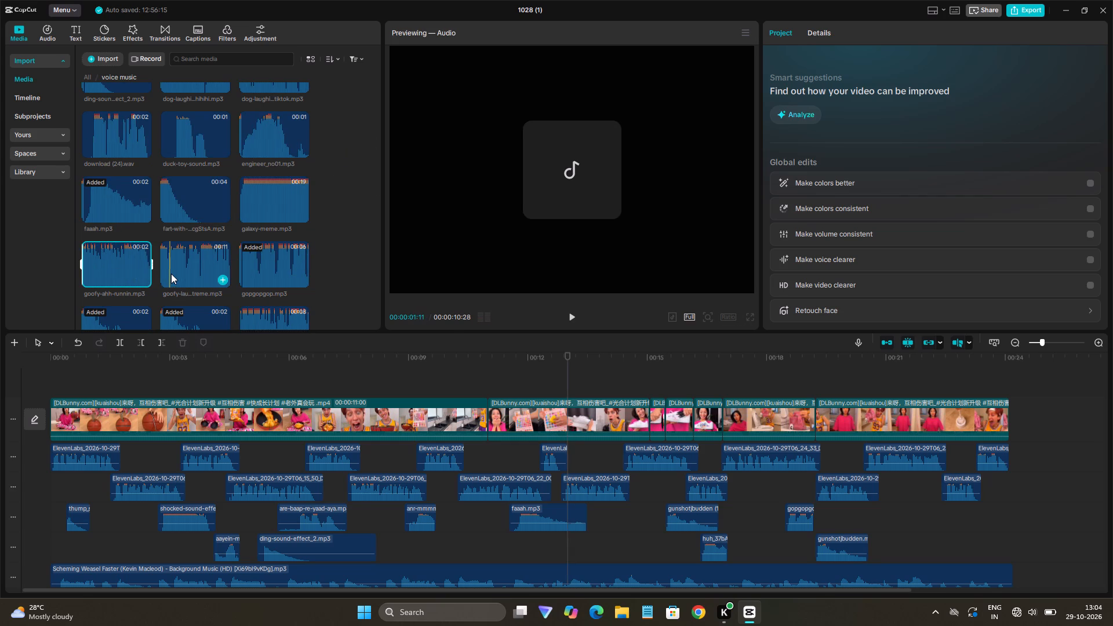
key(space)
click(238, 280)
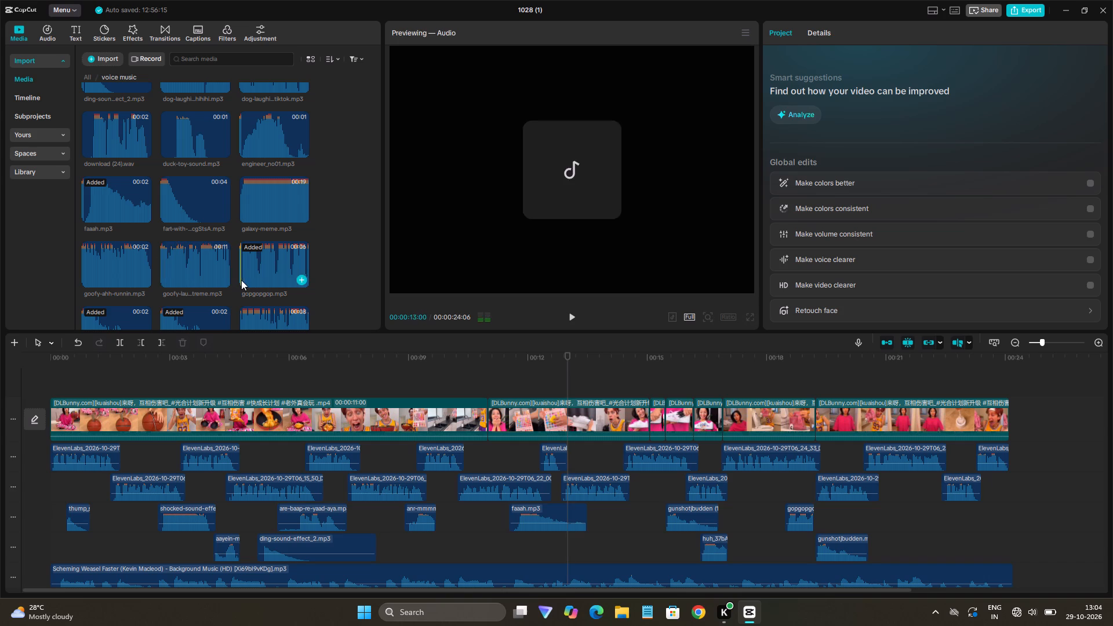
click(170, 269)
key(space)
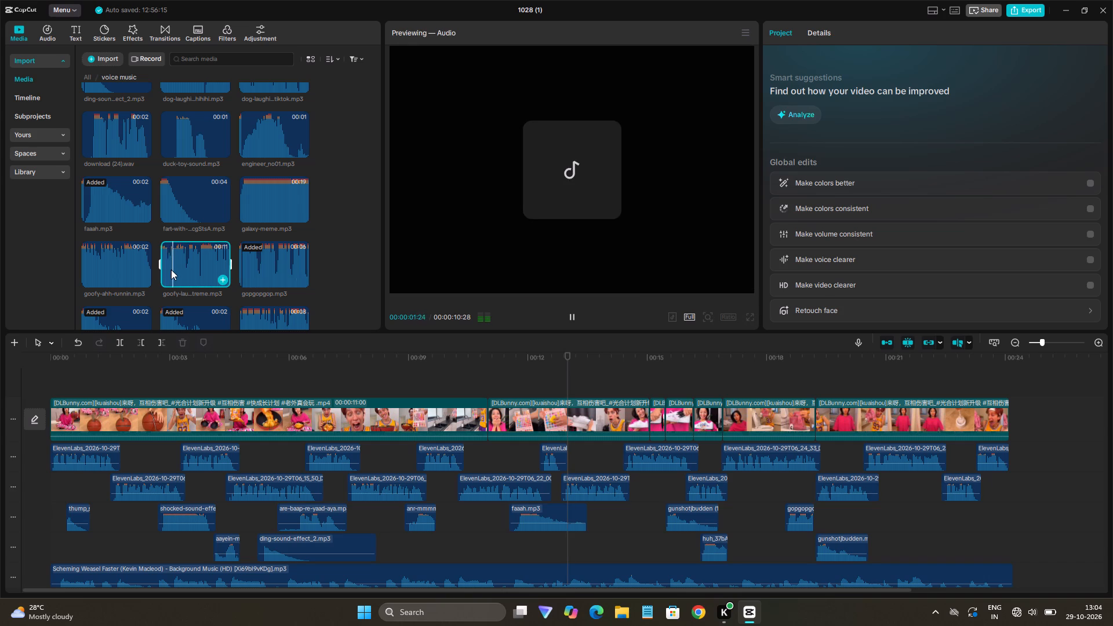
key(space)
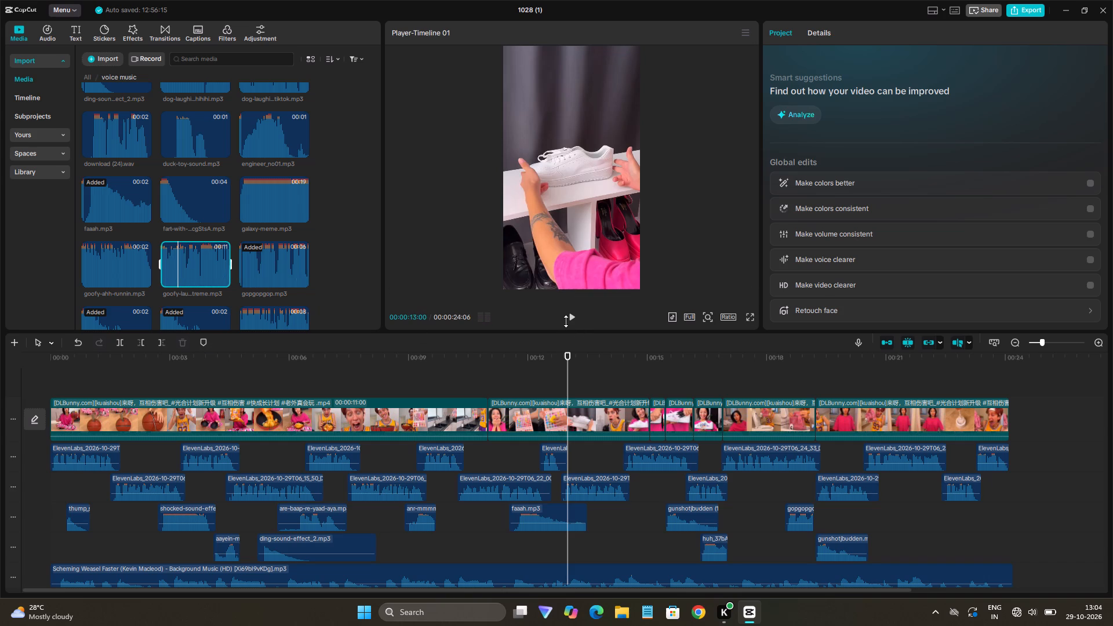
Play back the timeline and park the playhead at 00:00:10:12, on the first frame of the woman in pink raising her hands.
click(572, 320)
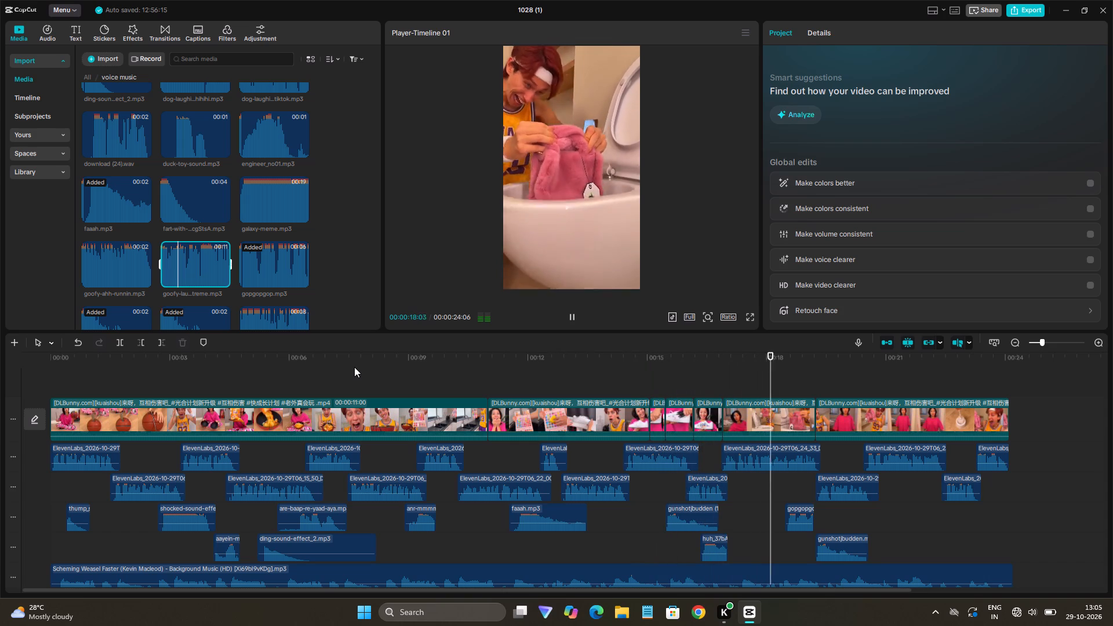
key(space)
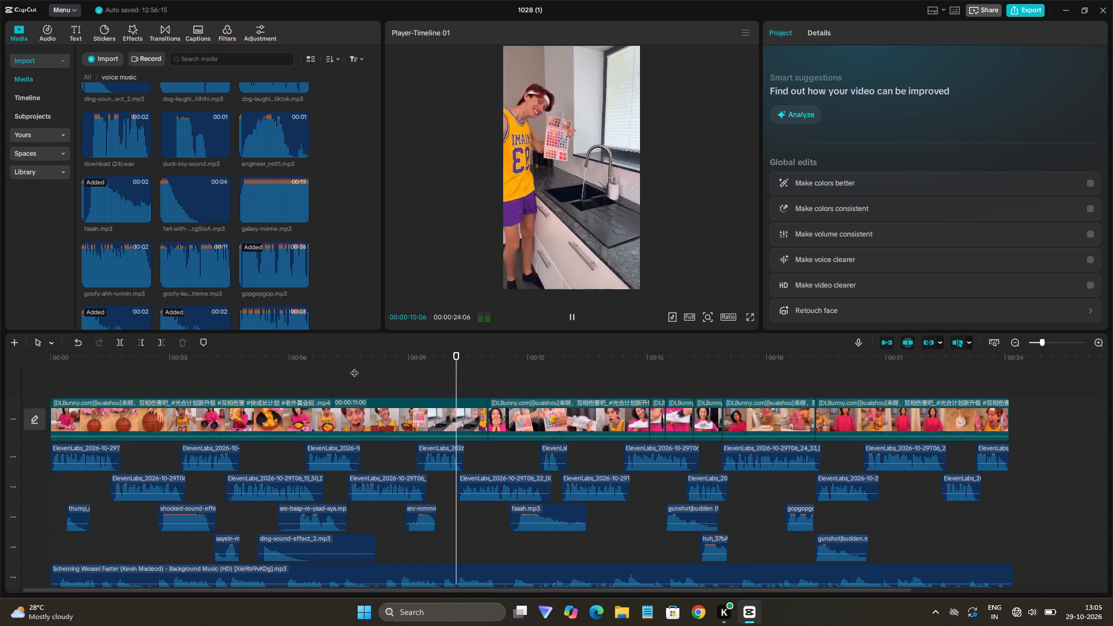
key(space)
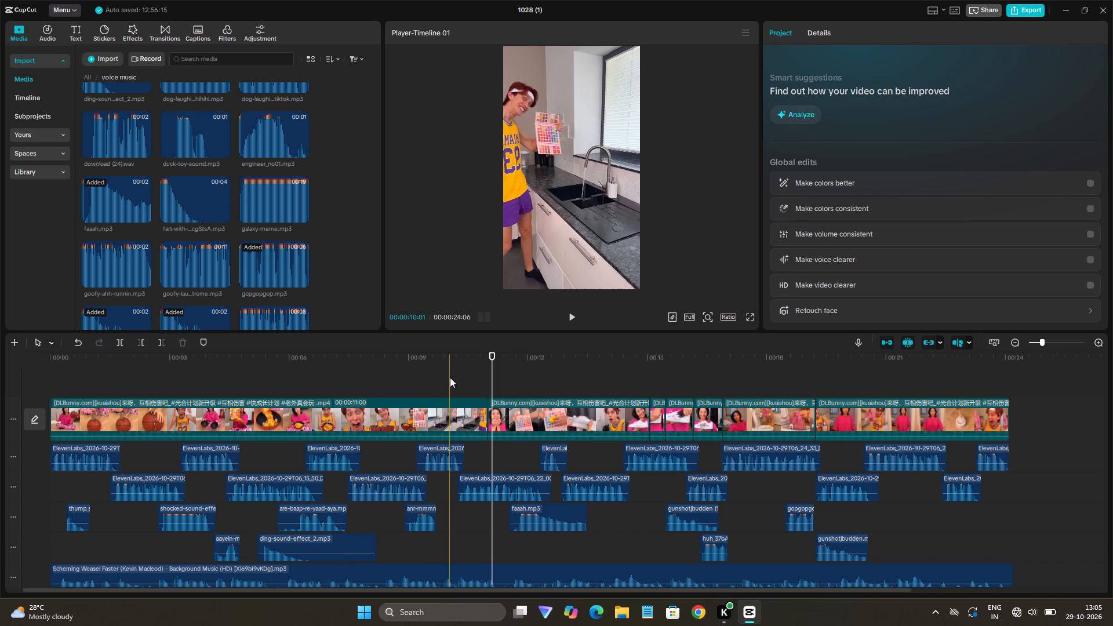
click(450, 377)
key(space)
key(space)
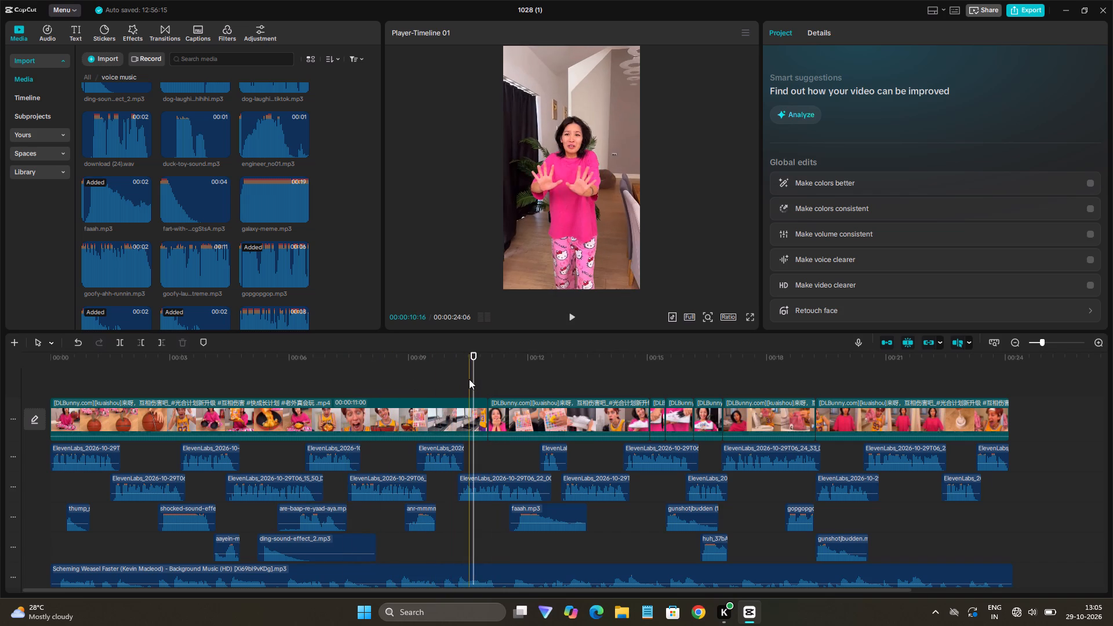
key(space)
key(space)
click(468, 379)
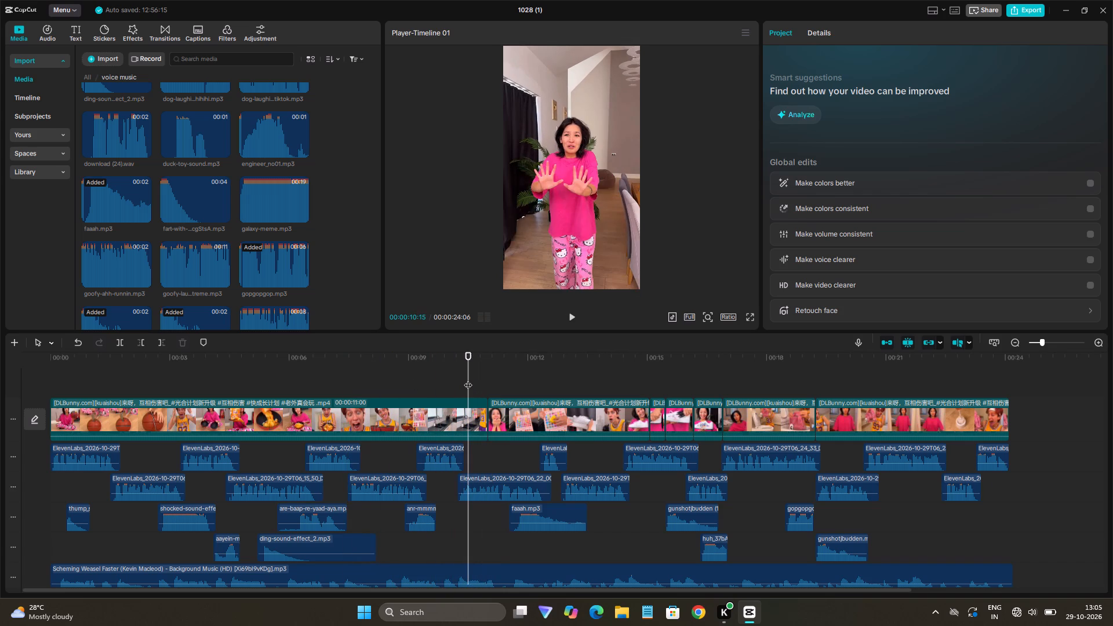
key(space)
key(space)
key(Left)
key(Left)
key(Left)
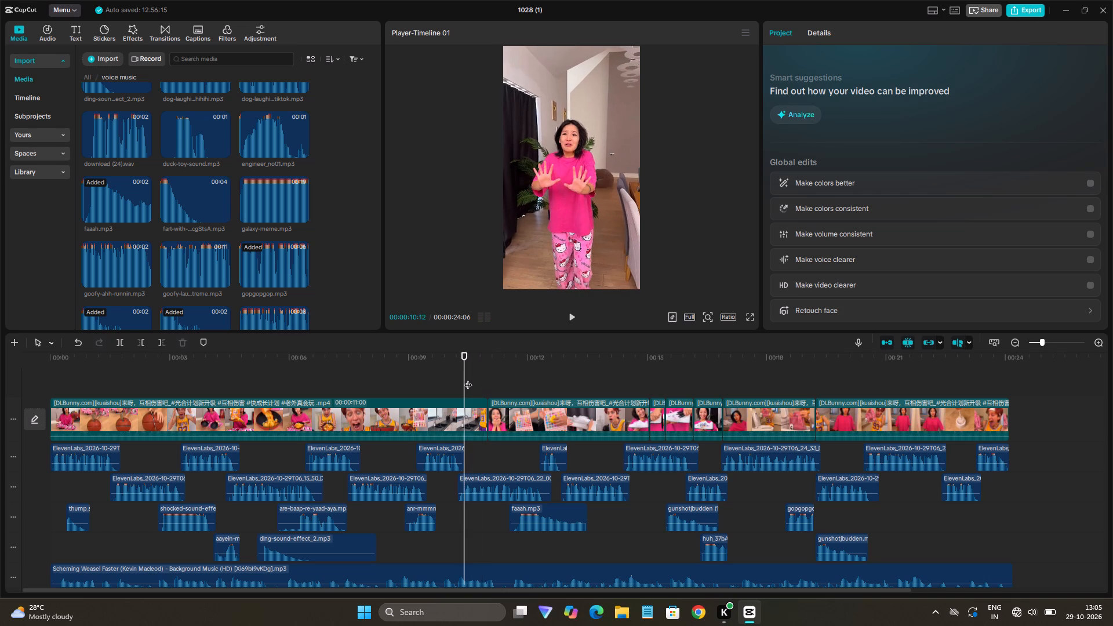
key(Left)
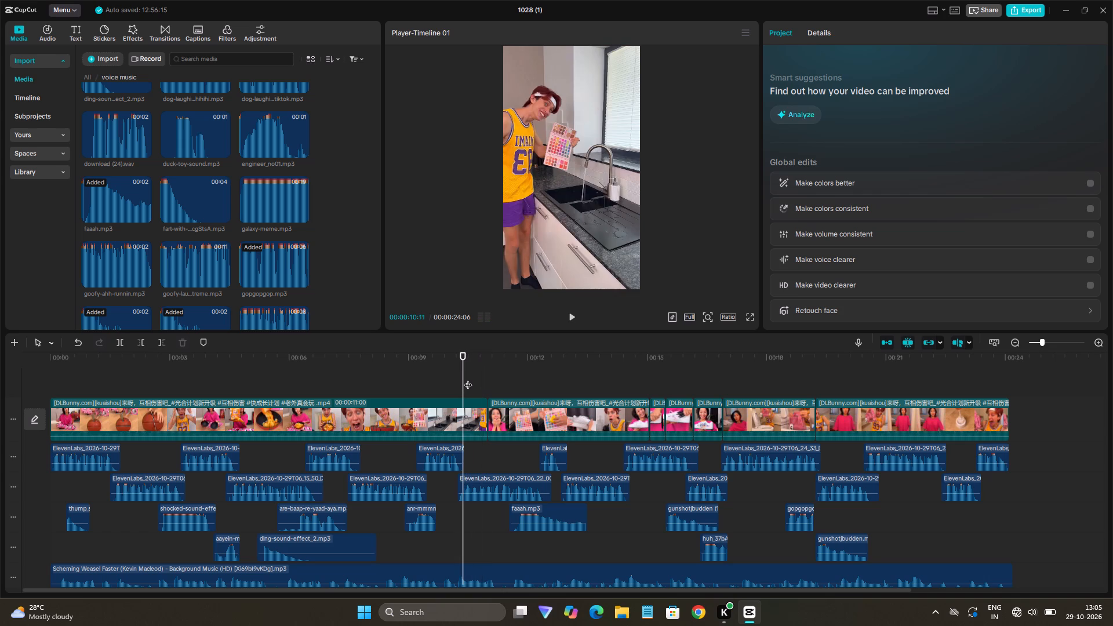
key(Right)
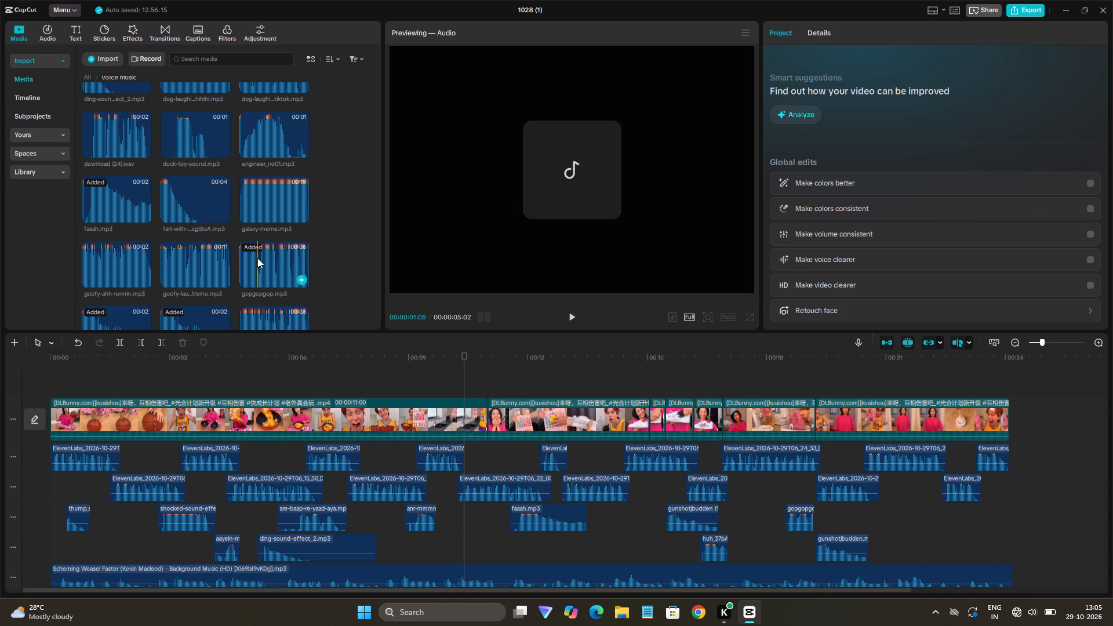
Audition the gopgopgop, goofy-lau…treme, goofy-ahh-runnin and galaxy-meme sounds as candidates for the playhead moment.
key(space)
key(space)
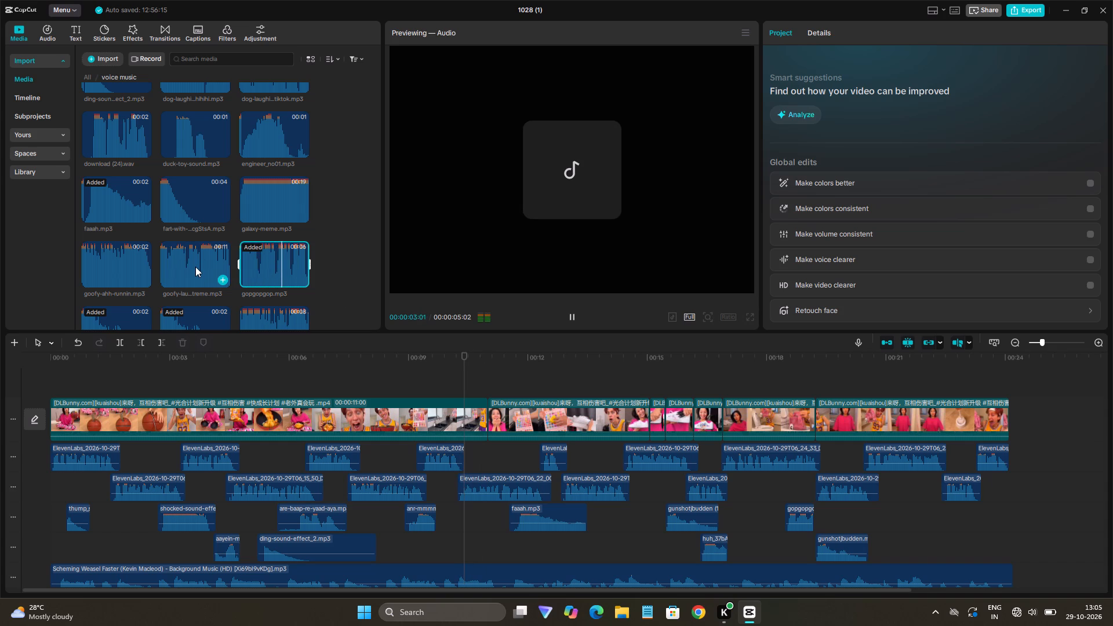
click(195, 267)
key(space)
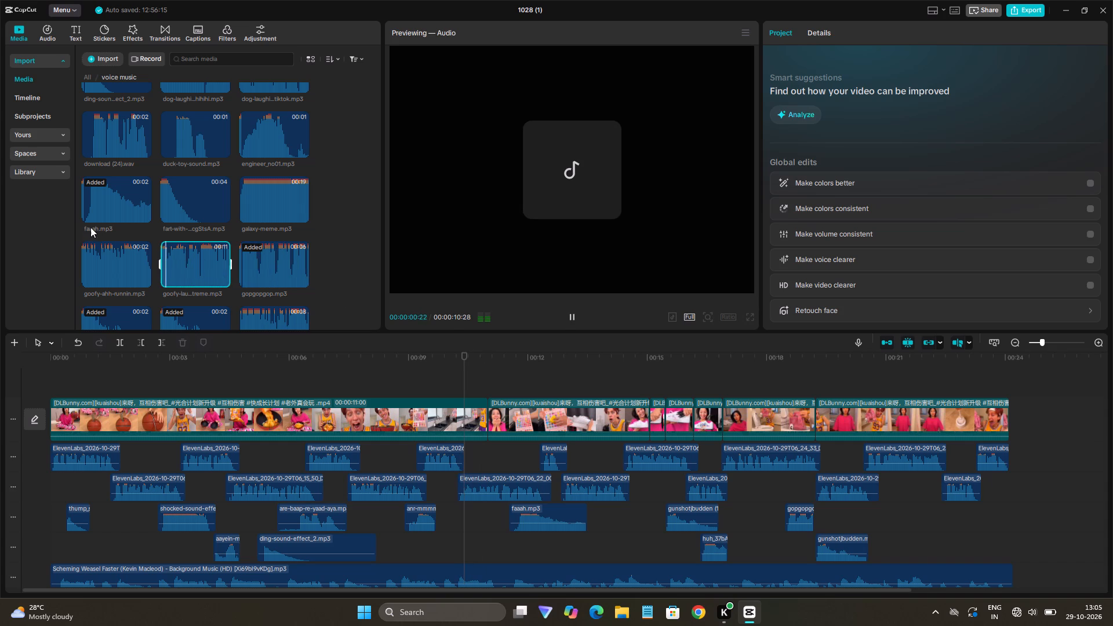
click(108, 252)
key(space)
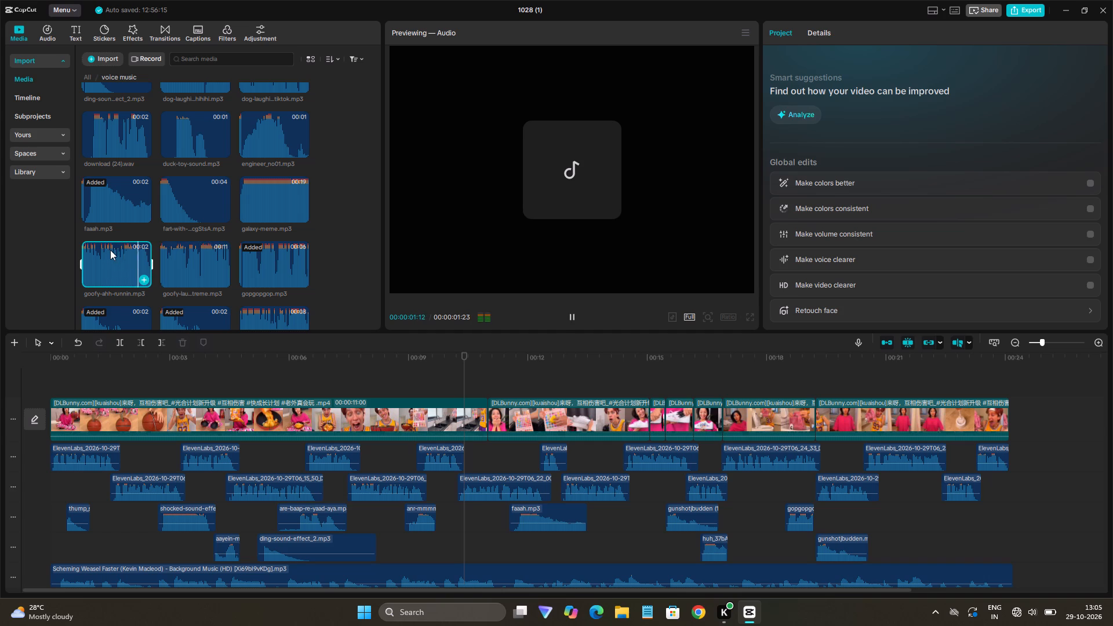
click(241, 209)
key(space)
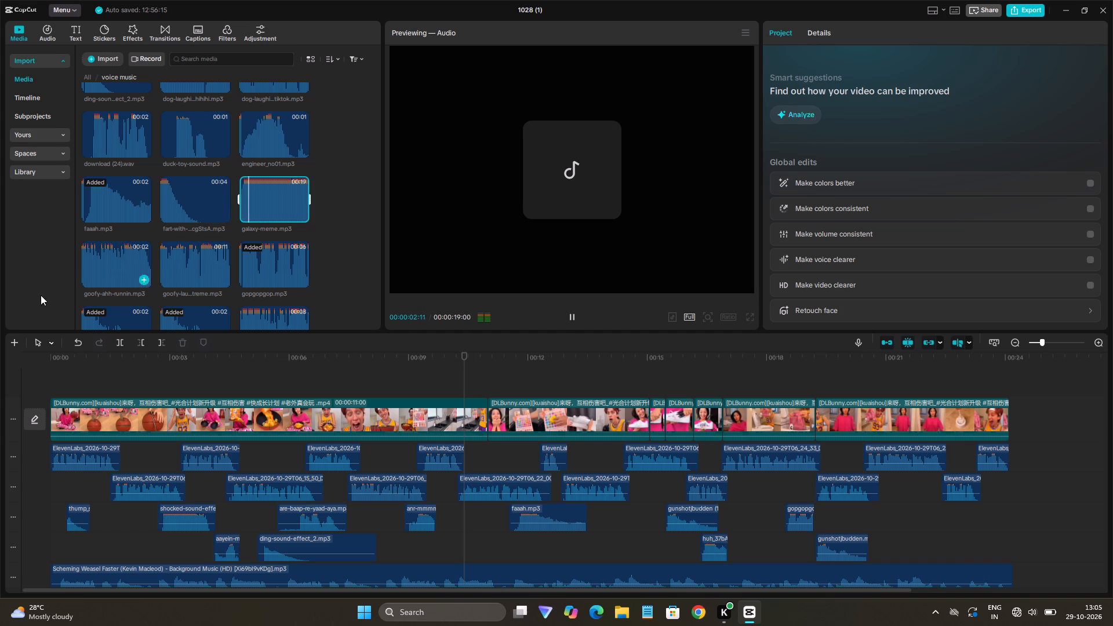
click(88, 272)
key(space)
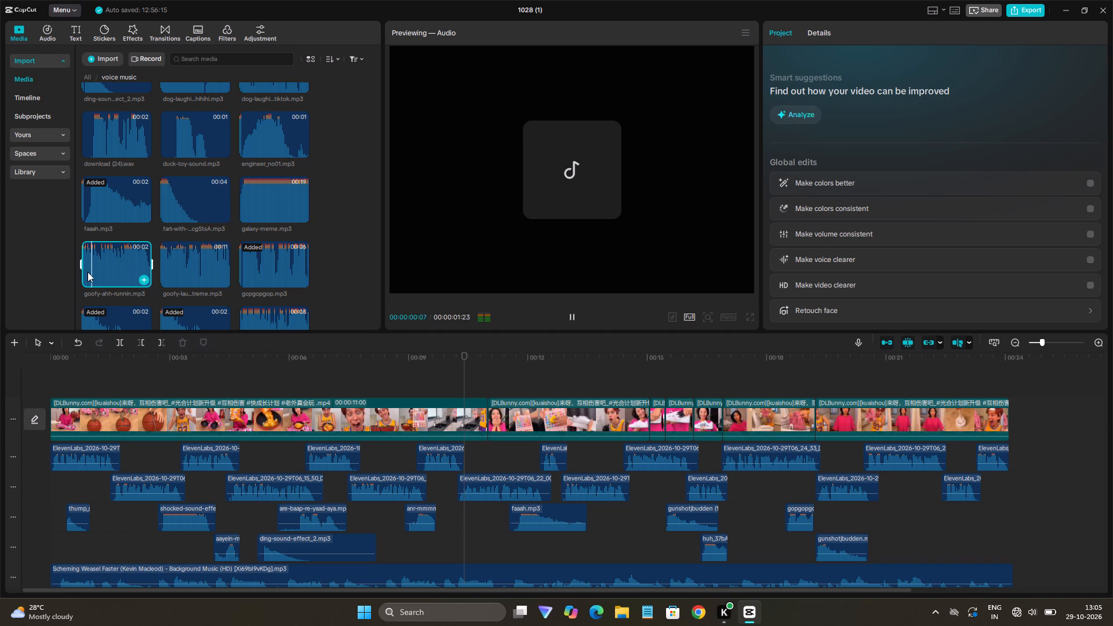
click(169, 274)
key(space)
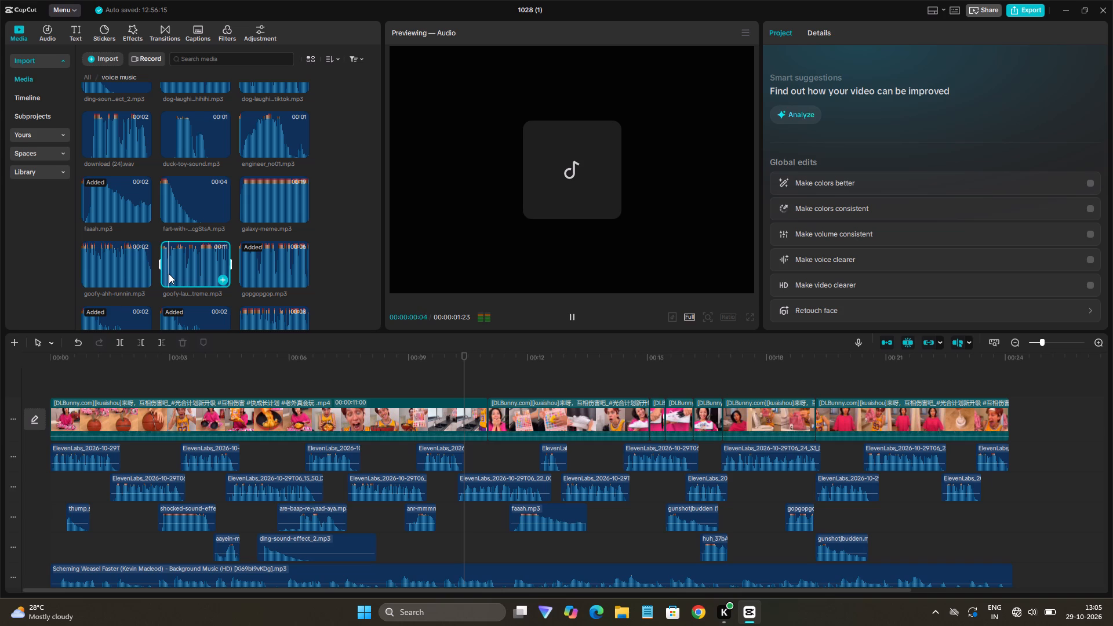
click(209, 264)
key(space)
click(188, 263)
key(space)
click(257, 268)
key(space)
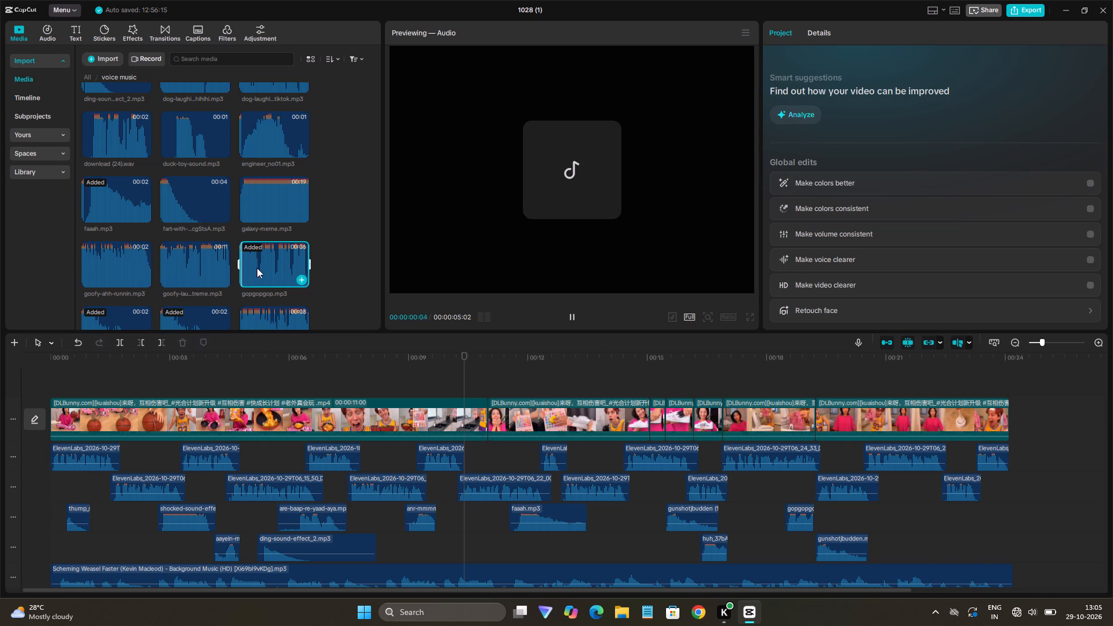
Audition the two gunshot sounds and the happy-hap…song sound further down the voice music folder.
scroll(192, 212, down, 1)
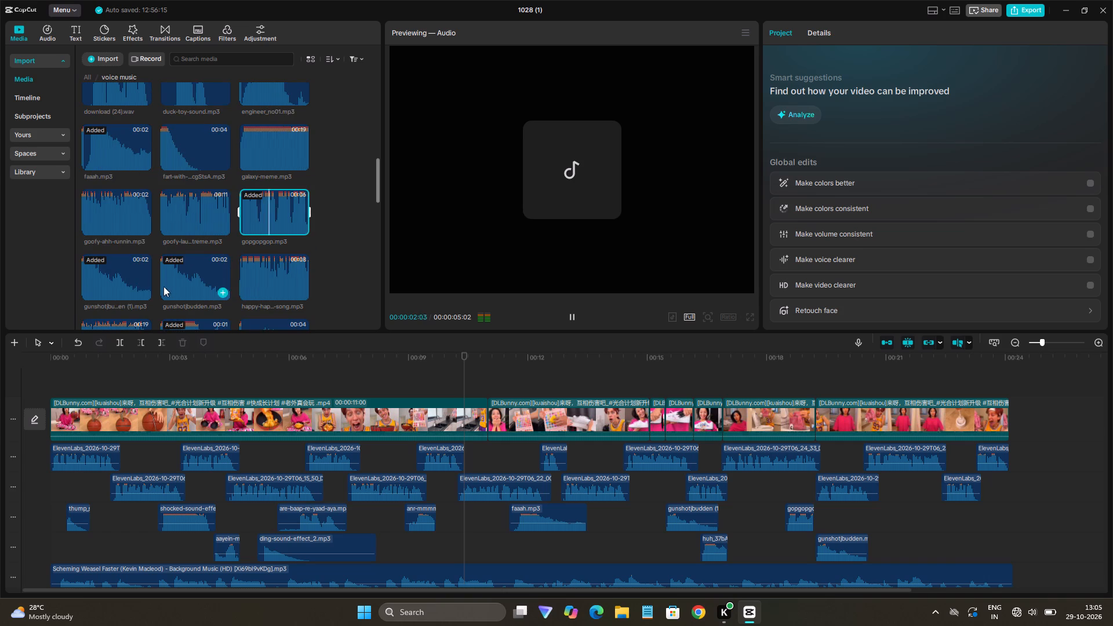
click(118, 274)
key(space)
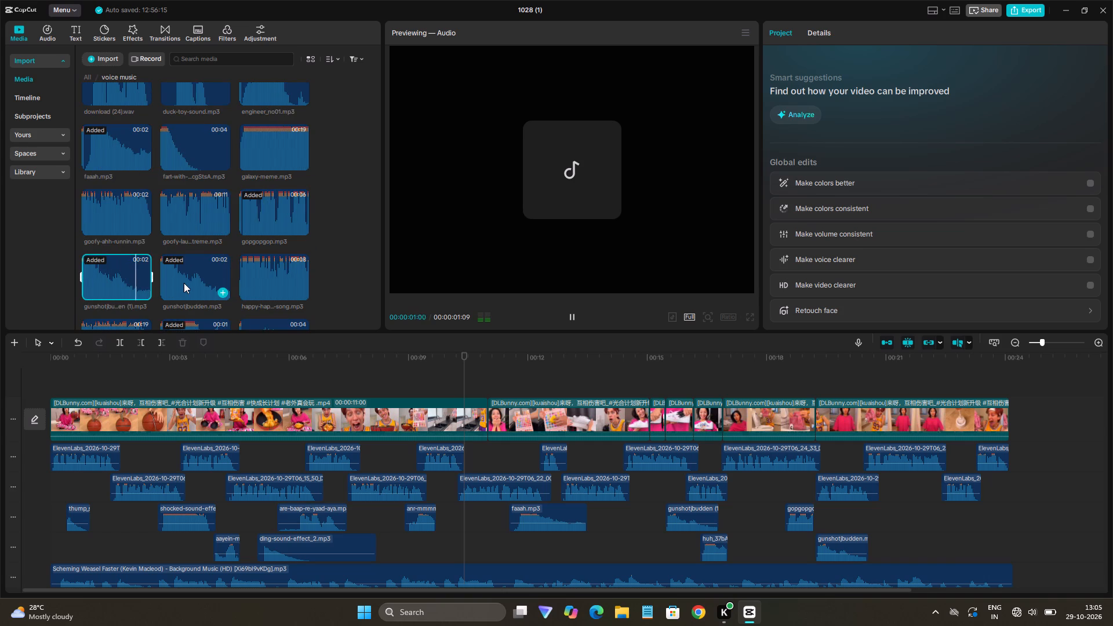
key(space)
click(184, 283)
key(space)
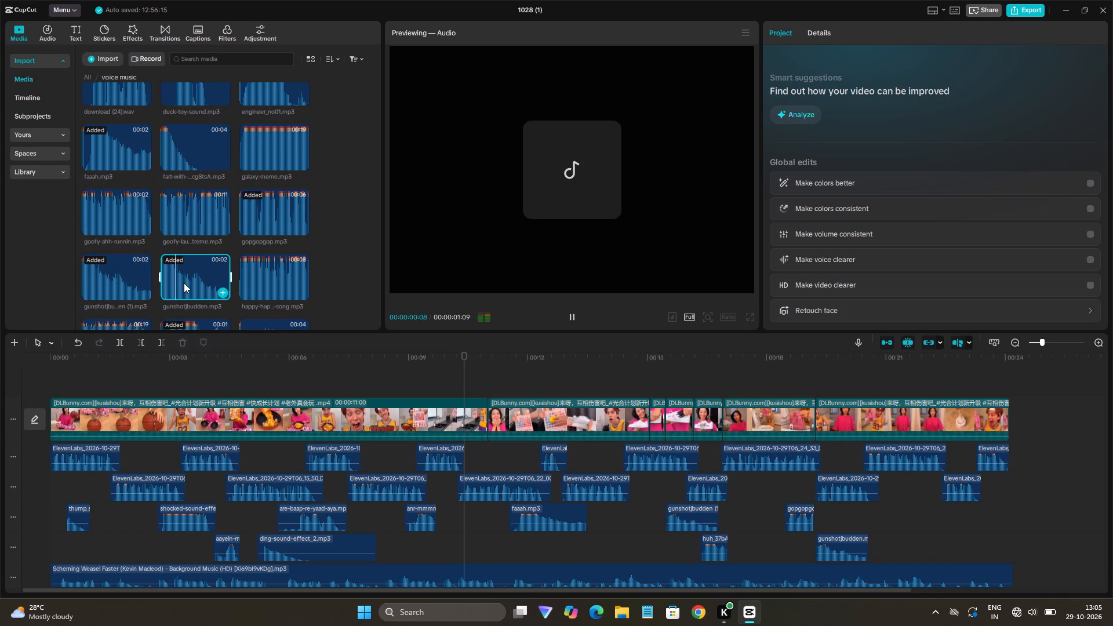
click(184, 283)
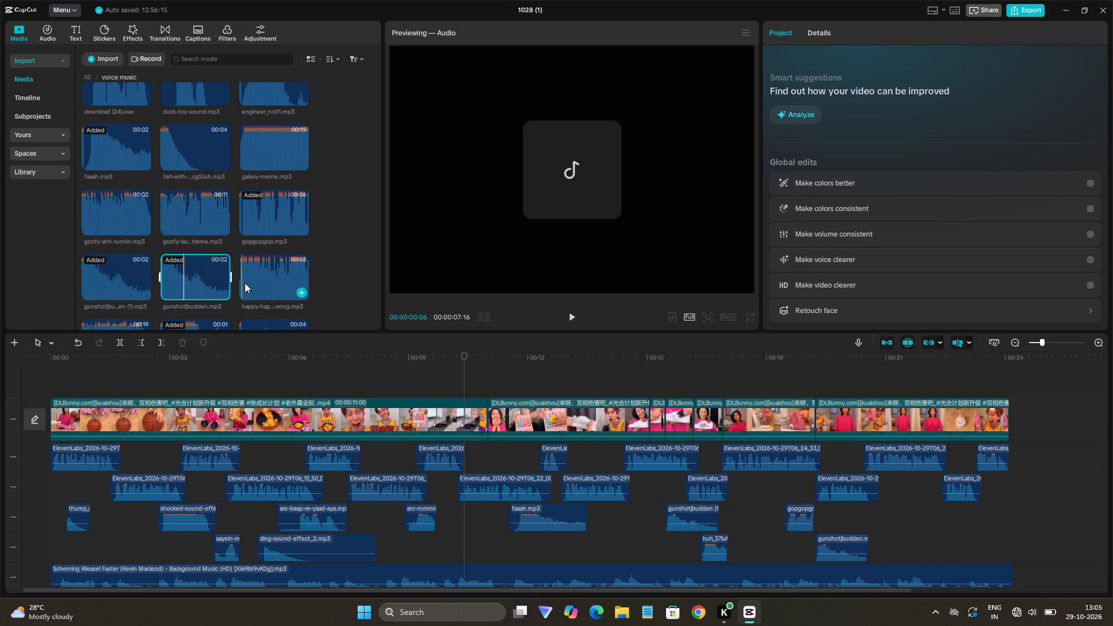
click(245, 283)
key(space)
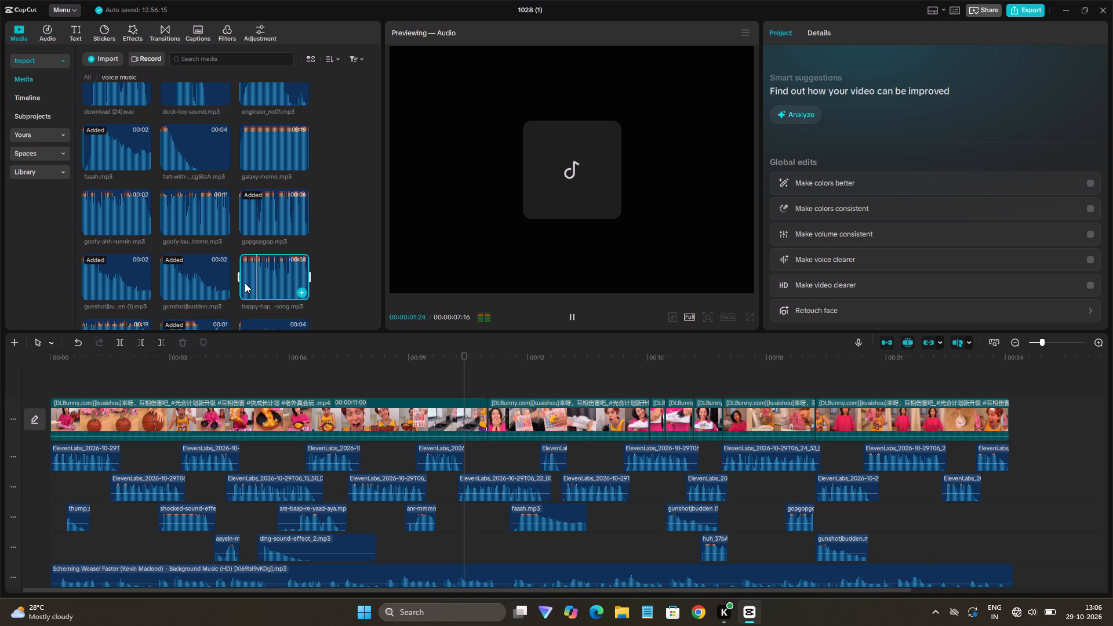
Search the media library for "no", then clear the search to return to the voice music folder.
click(248, 59)
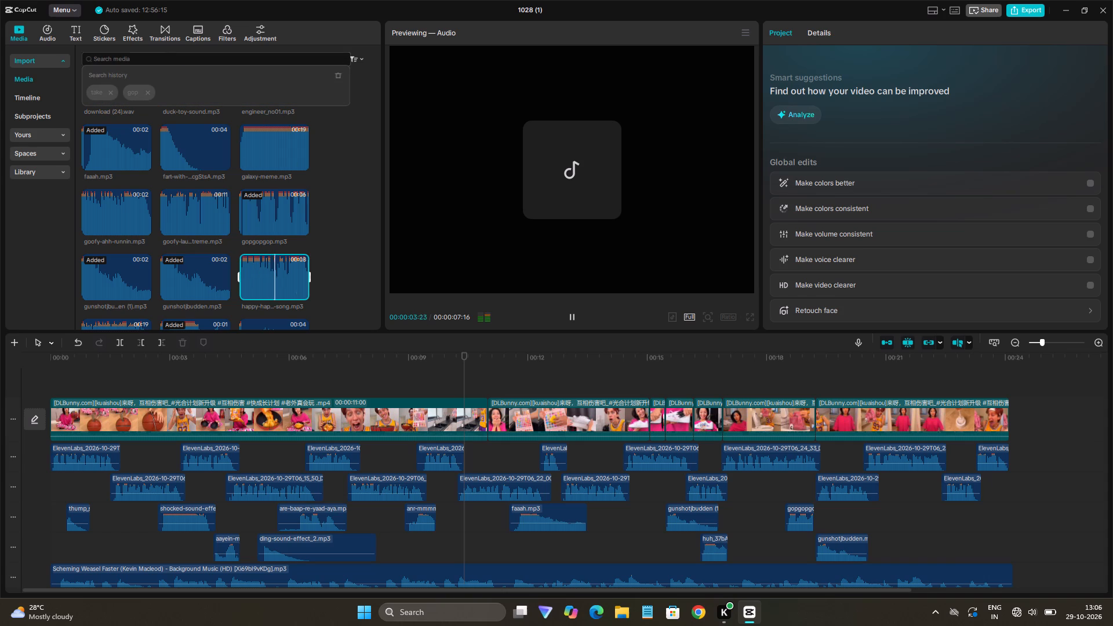
key(n)
key(o)
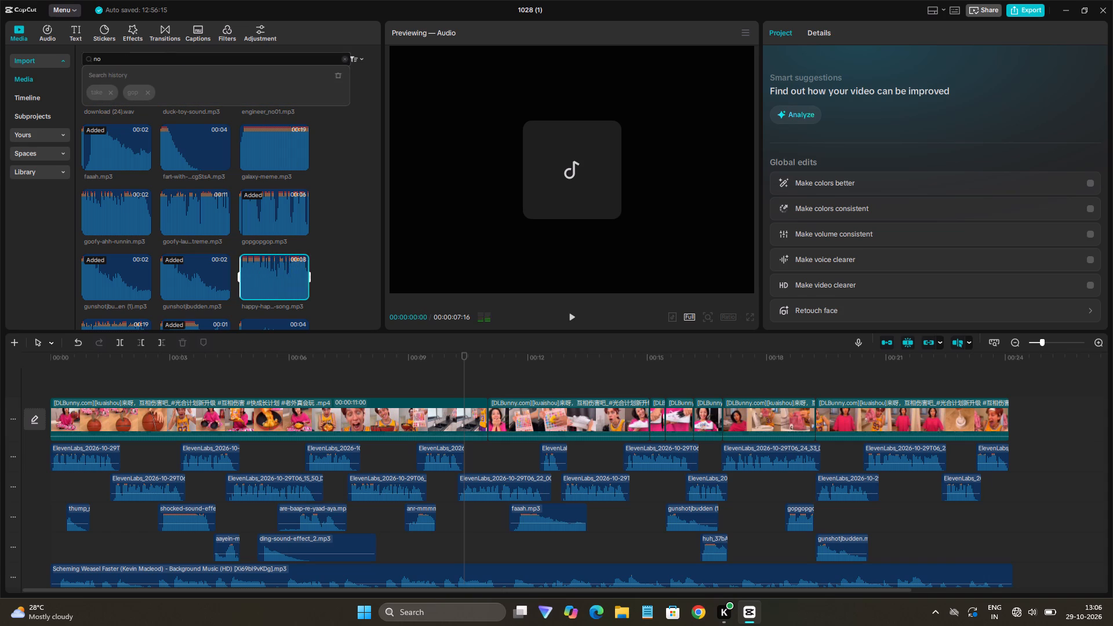
key(Return)
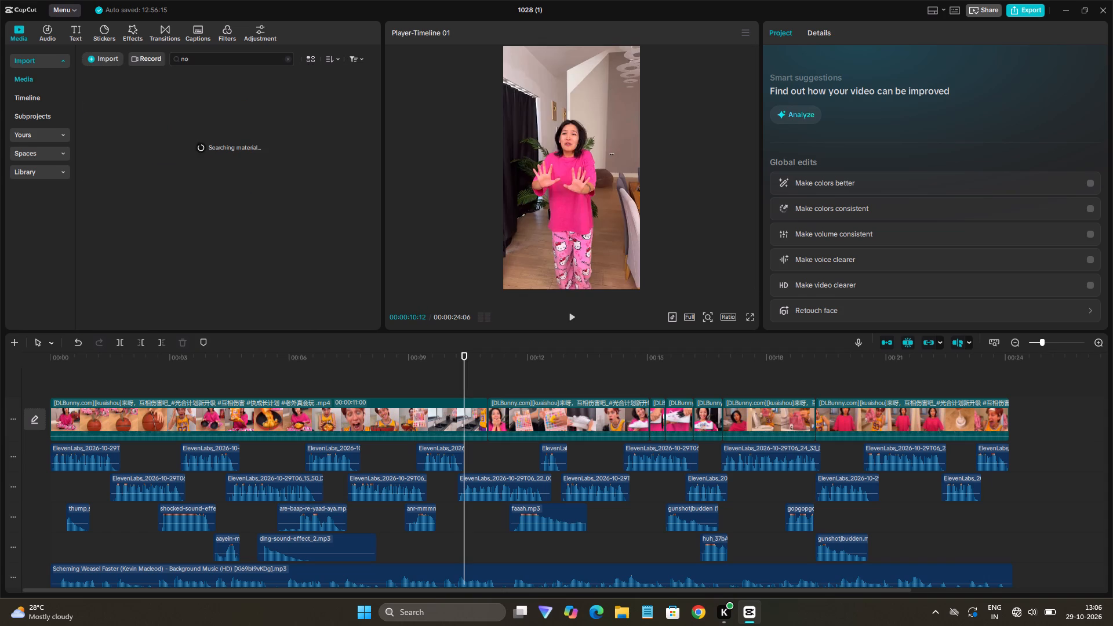
click(289, 56)
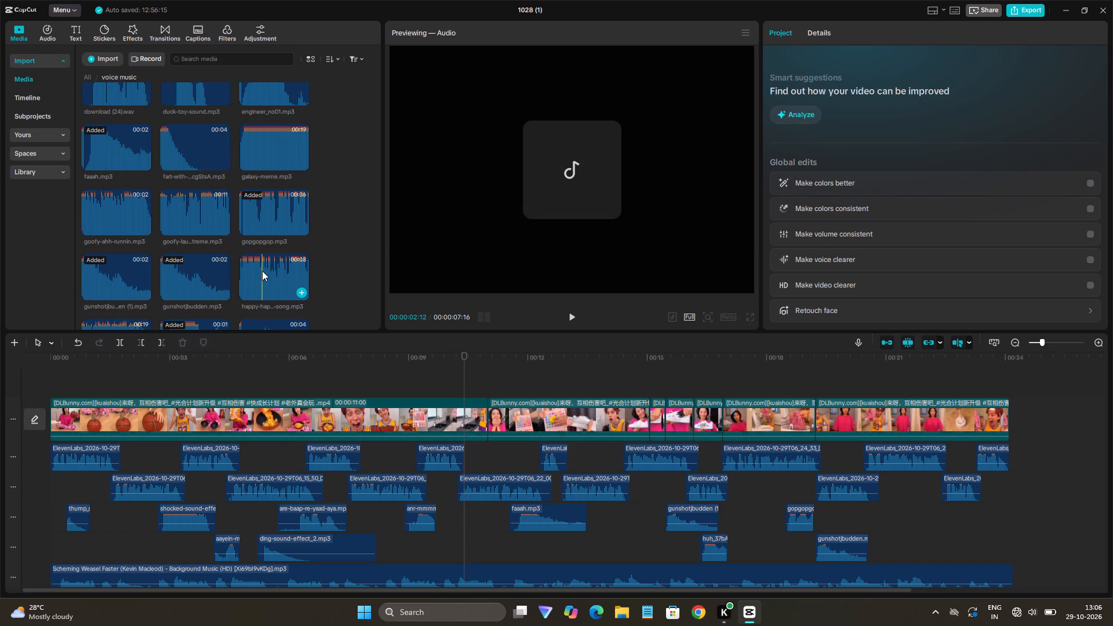
Audition the happy-hap…song, homelande…-song, huh_37bAoRo and kids-cheer…to-use sounds in the voice music folder.
key(space)
scroll(94, 49, down, 1)
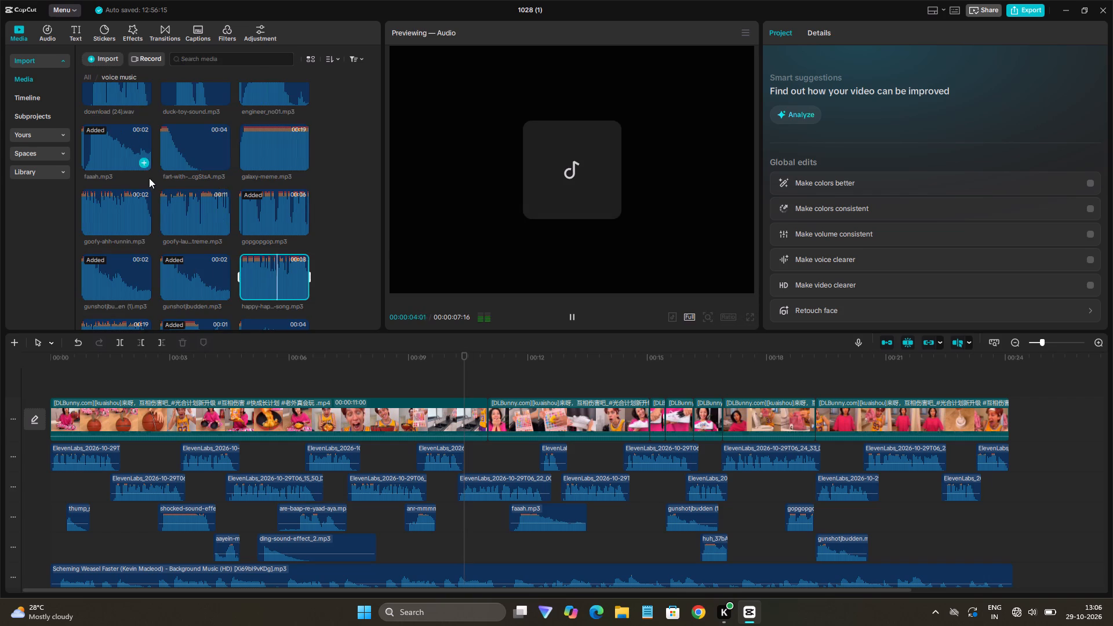
scroll(134, 267, down, 2)
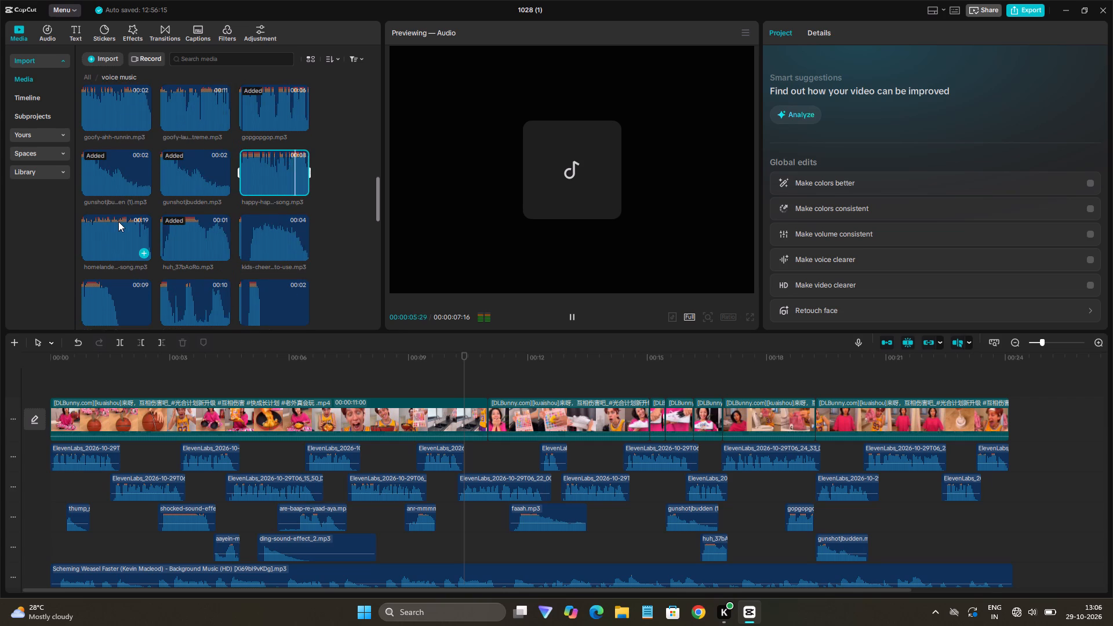
drag(118, 221, 121, 236)
click(121, 236)
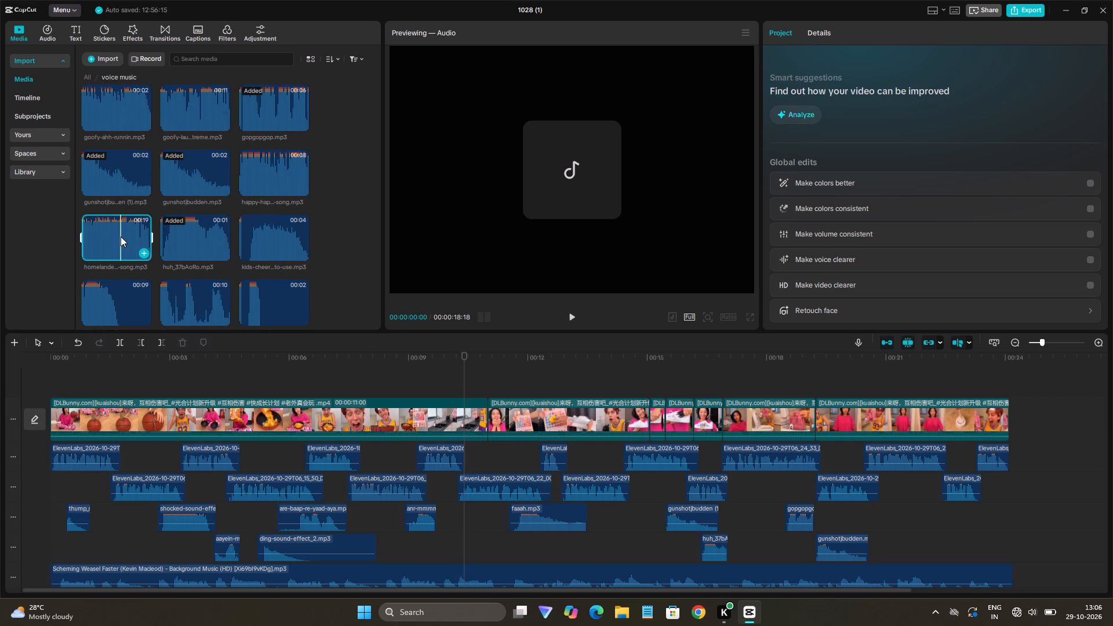
key(space)
click(160, 232)
click(169, 232)
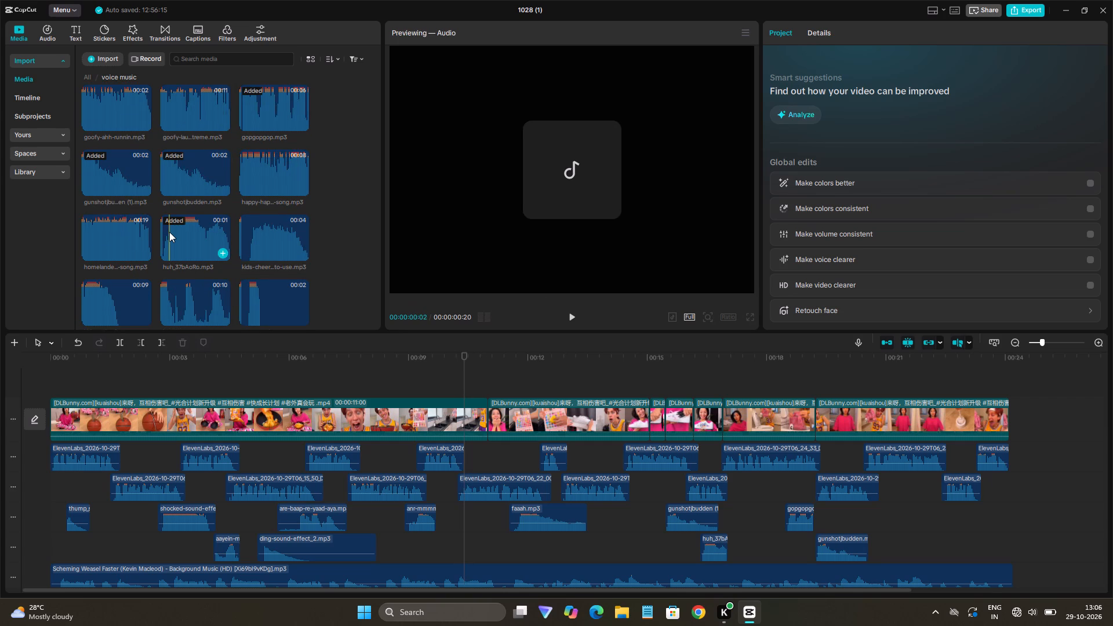
key(space)
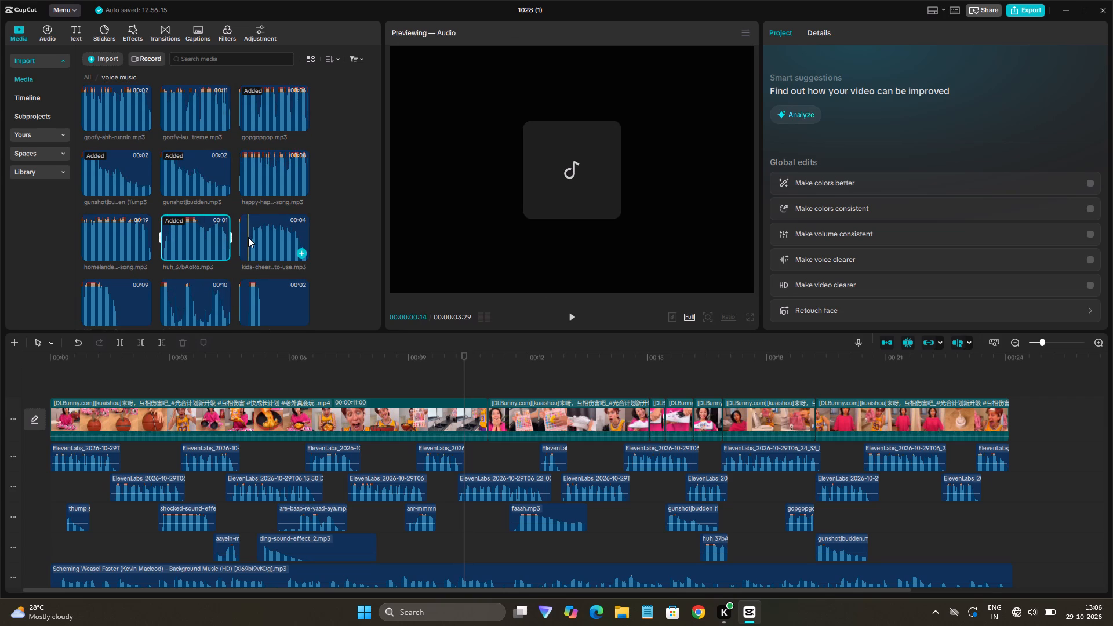
click(248, 237)
key(space)
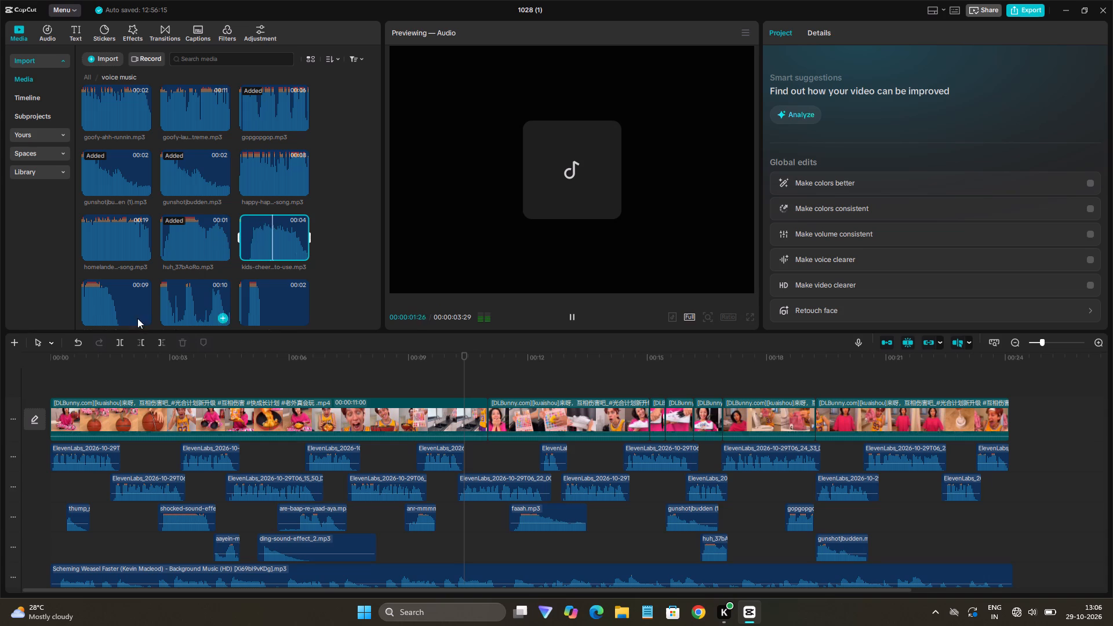
Audition the kids-sayin…fect_3, laughing-…-meme, mac-quack and money-soundfx sounds further down the voice music folder.
click(100, 297)
key(space)
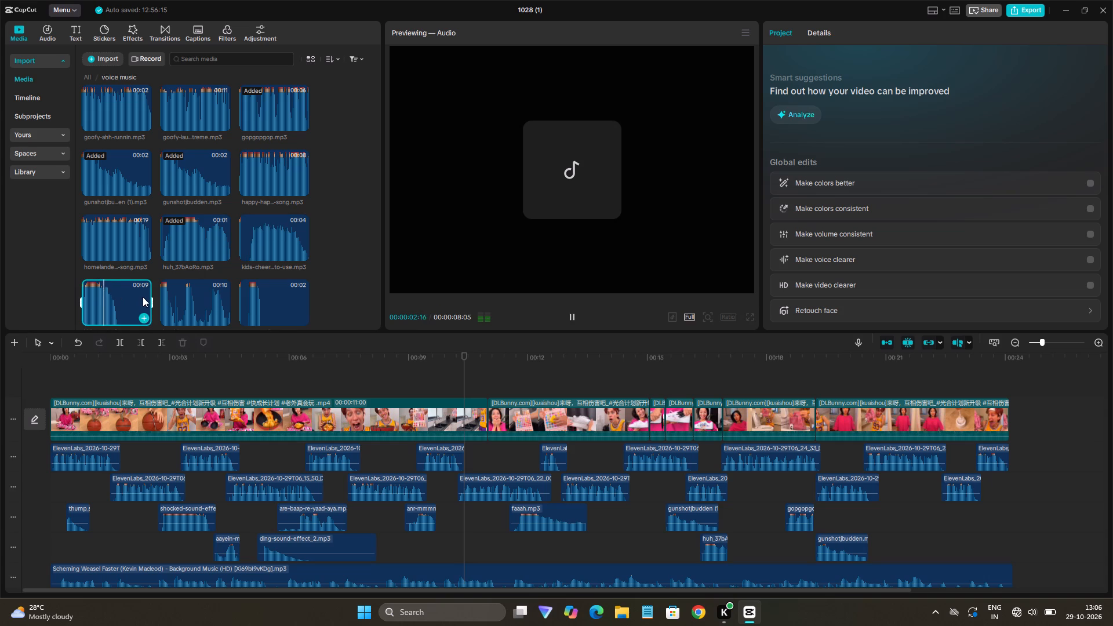
click(162, 296)
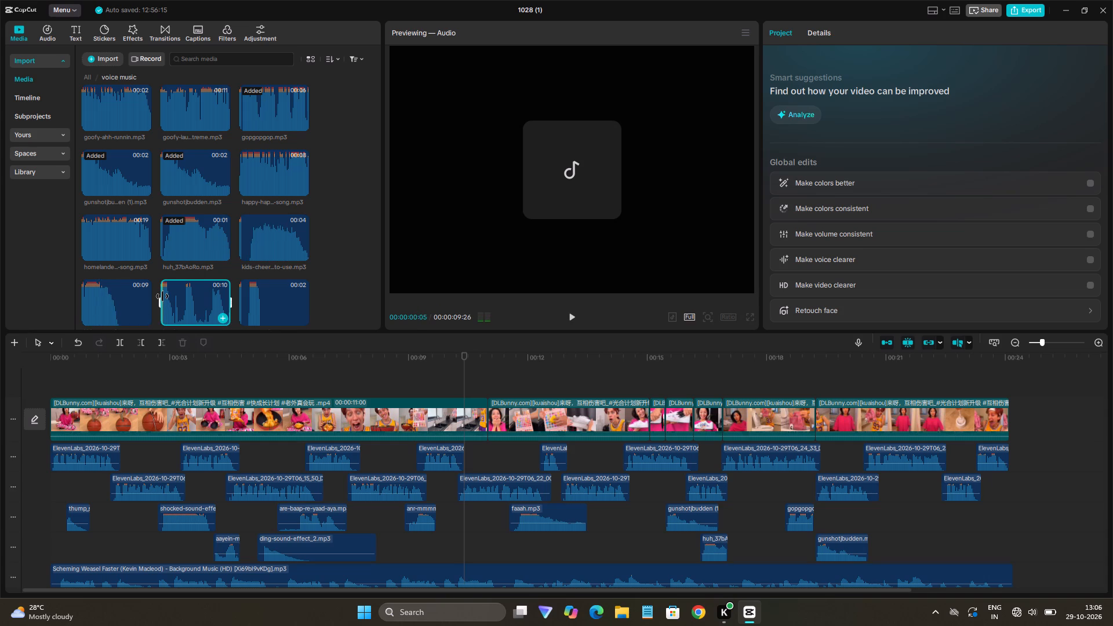
key(space)
click(242, 304)
key(space)
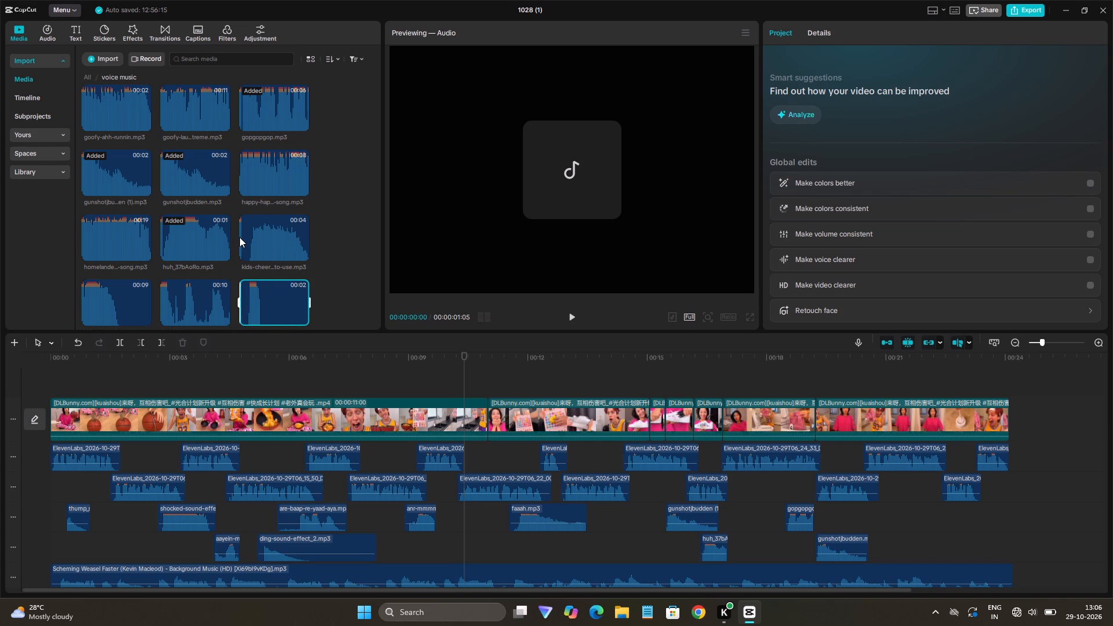
scroll(239, 237, down, 2)
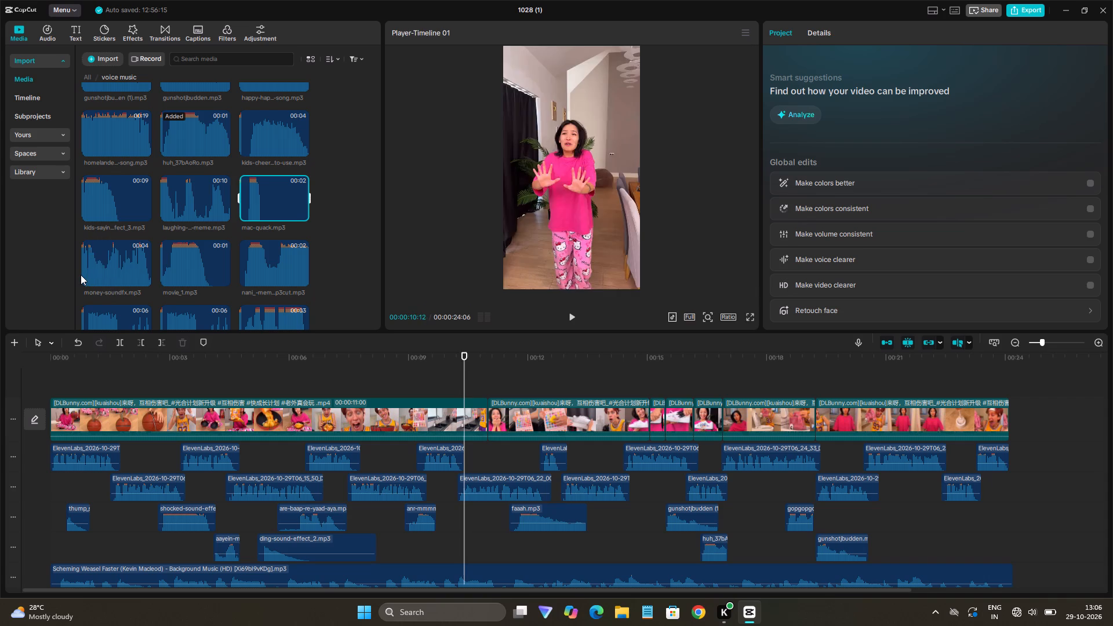
click(86, 276)
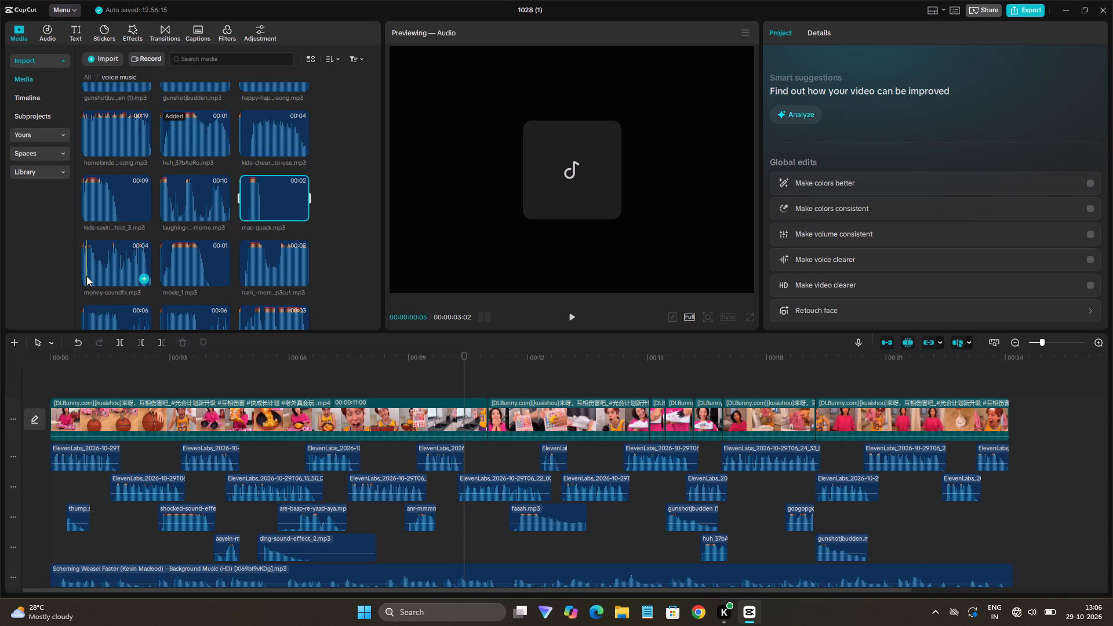
key(space)
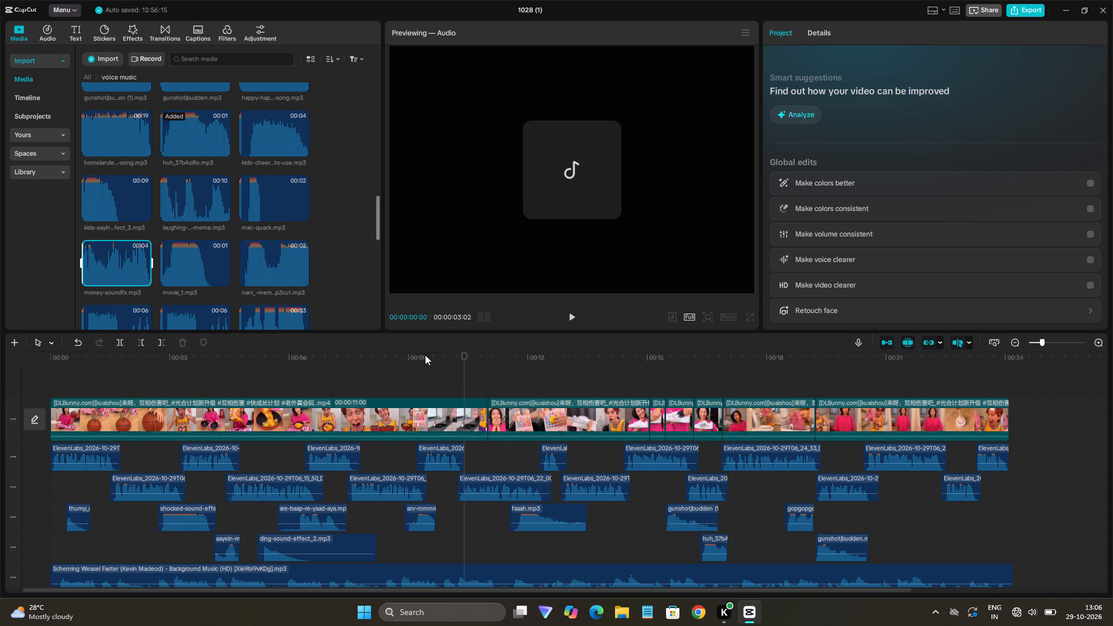
Play back the timeline from just before the woman in pink raises her hands to the palette-washing shot around 00:00:12:04.
click(450, 364)
click(454, 369)
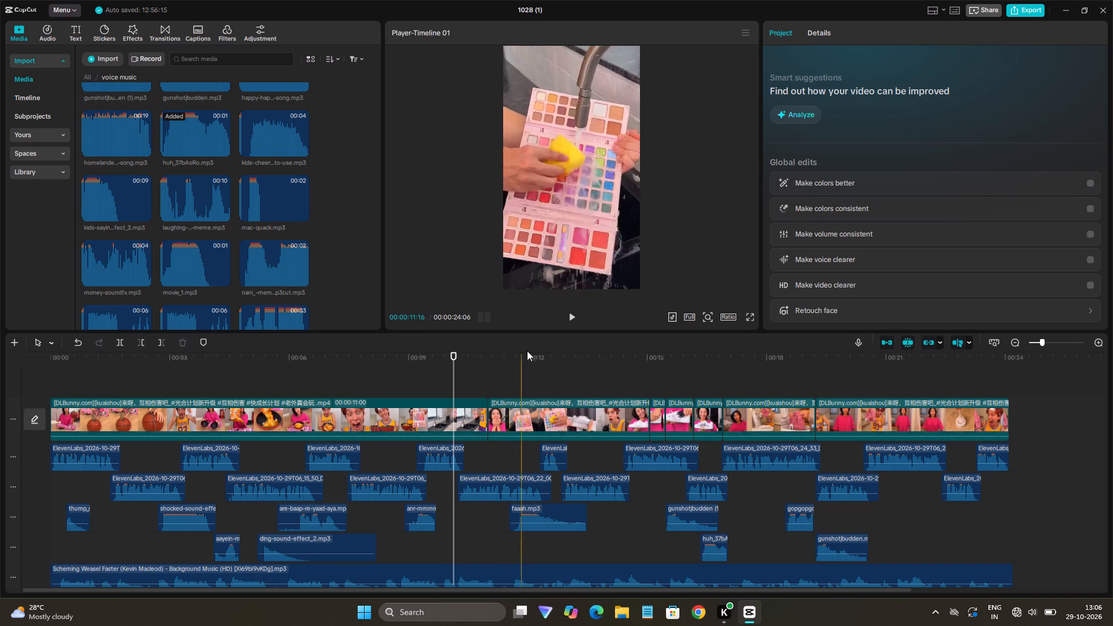
click(573, 319)
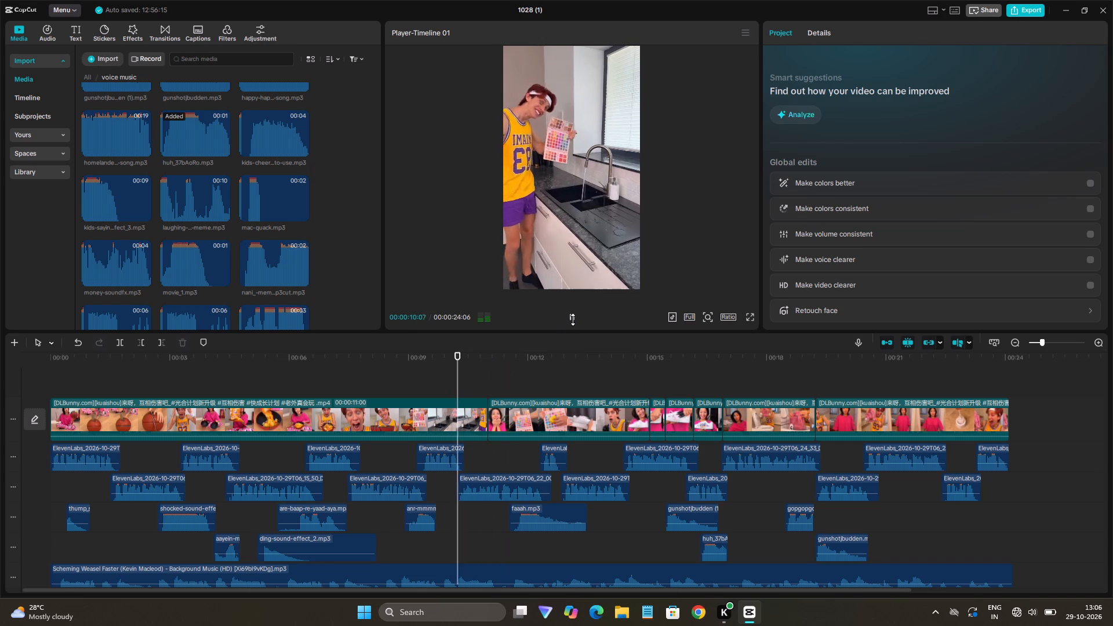
key(space)
key(space)
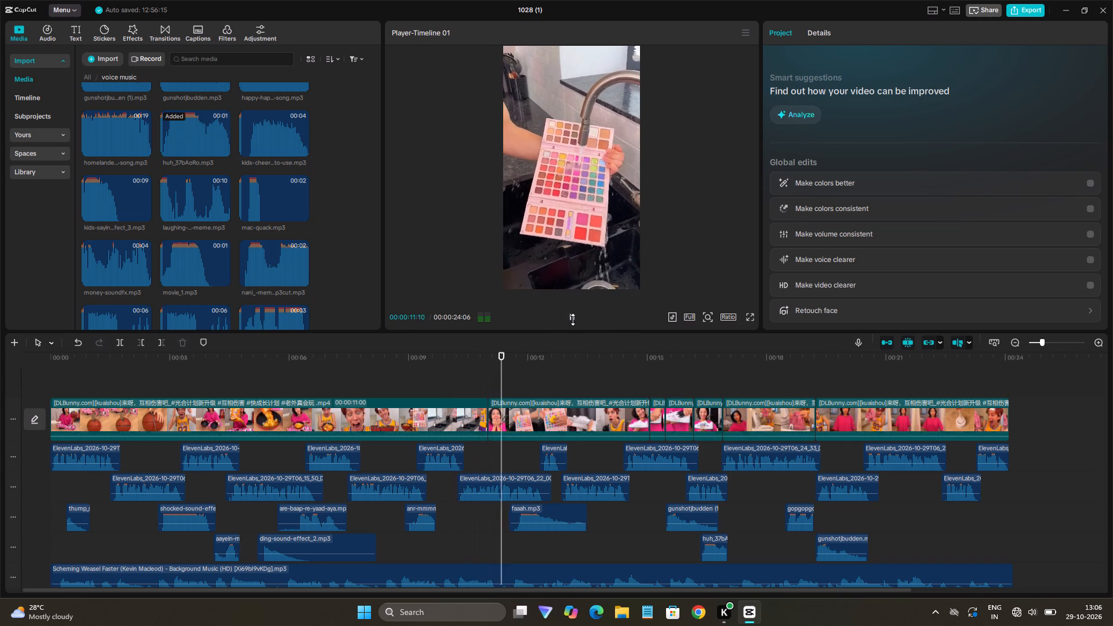
key(space)
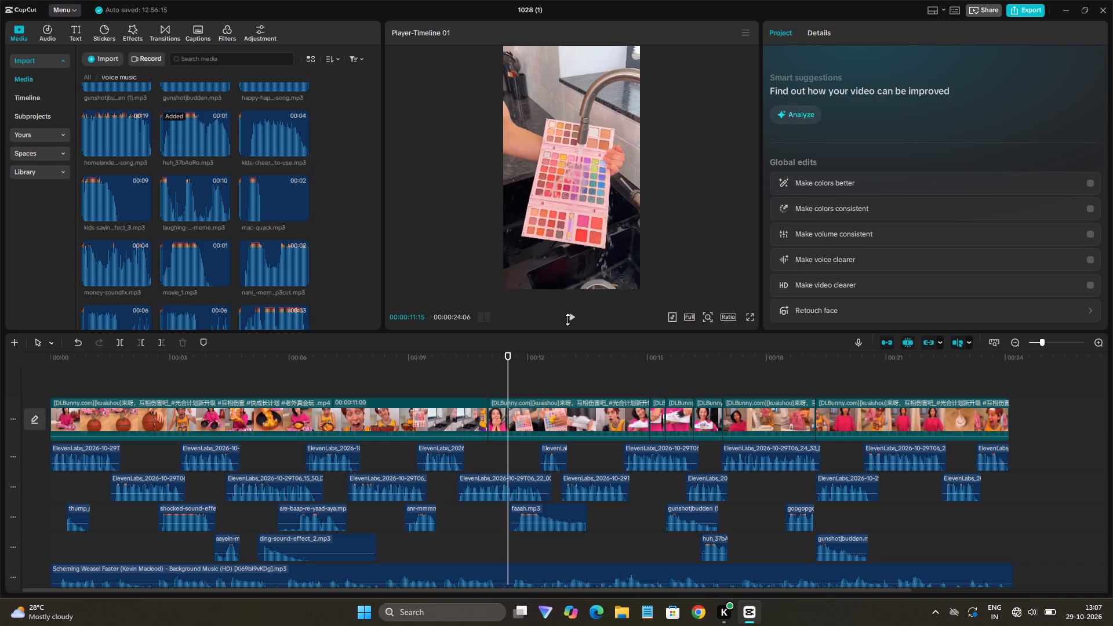
click(566, 315)
click(566, 315)
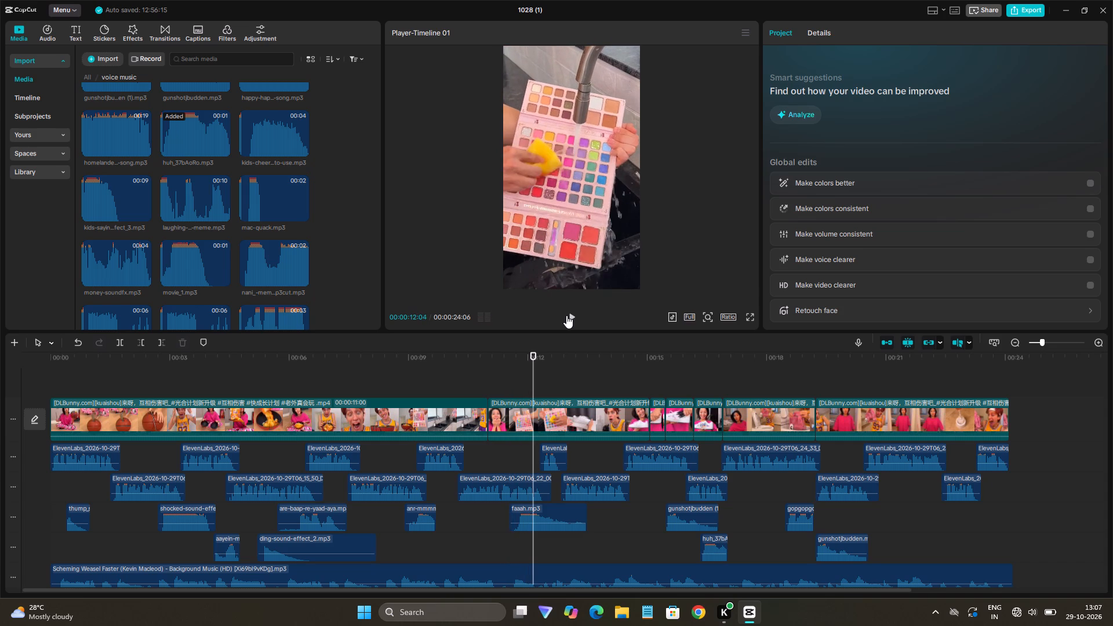
Step the playhead back frame by frame and park it at 00:00:11:00, on the cut after the woman in pink.
click(523, 362)
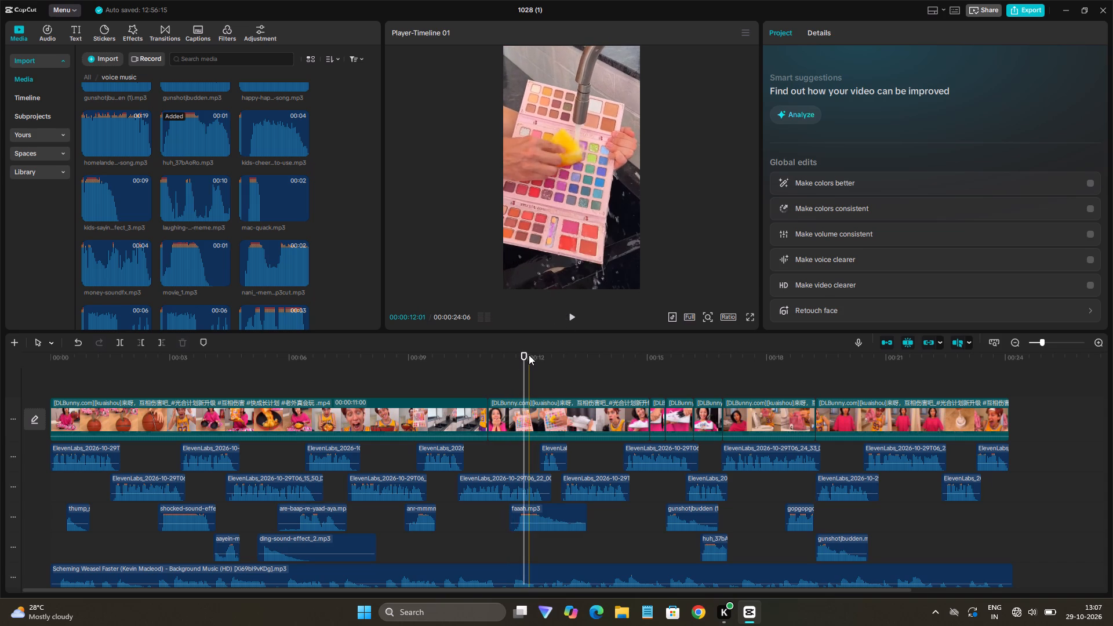
key(Left)
key(Left)
key(Left)
key(Left)
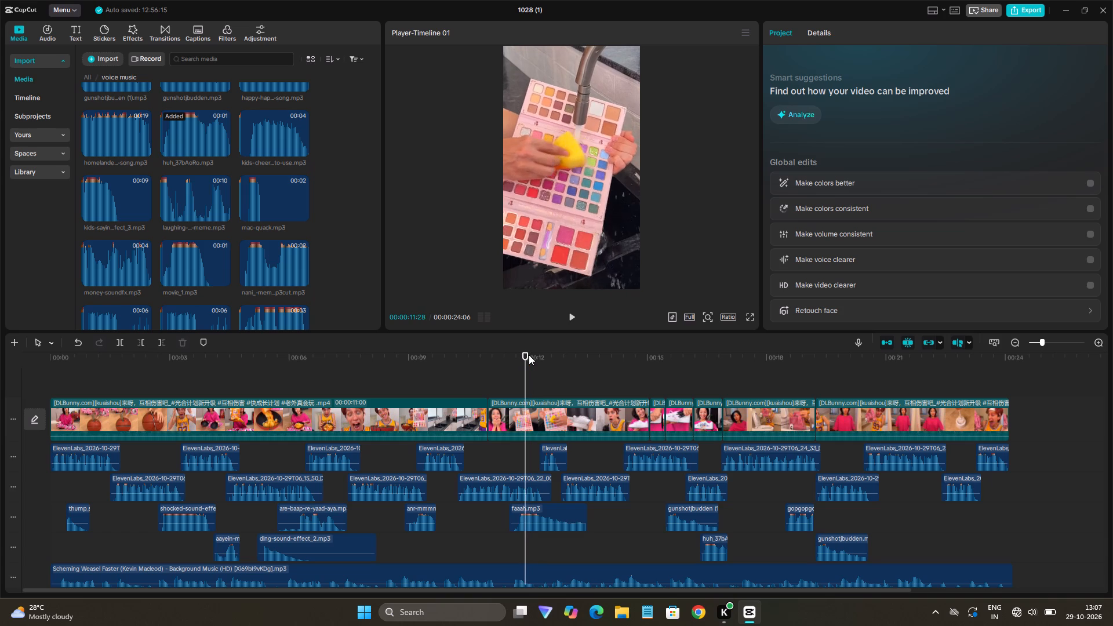
key(Left)
key(Left)
key(Left)
key(Left)
key(Left)
key(Left)
key(Left)
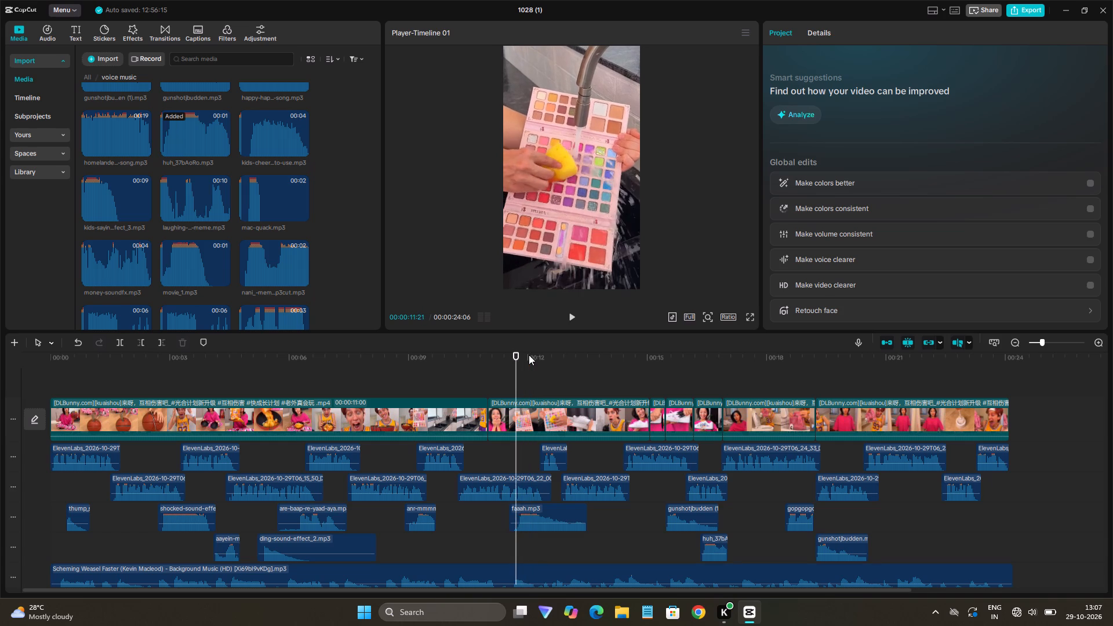
key(Left)
key(Left)
key(Left)
key(Left)
key(Left)
key(Left)
key(Left)
key(Left)
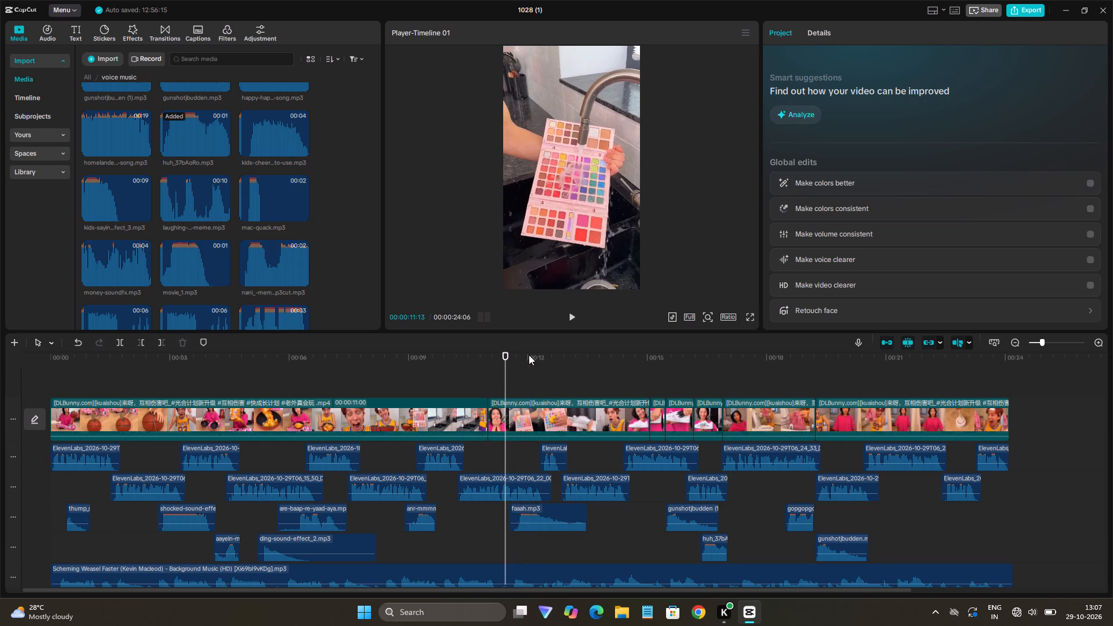
key(Left)
key(Left)
key(Left)
key(Left)
key(Left)
key(Left)
key(Left)
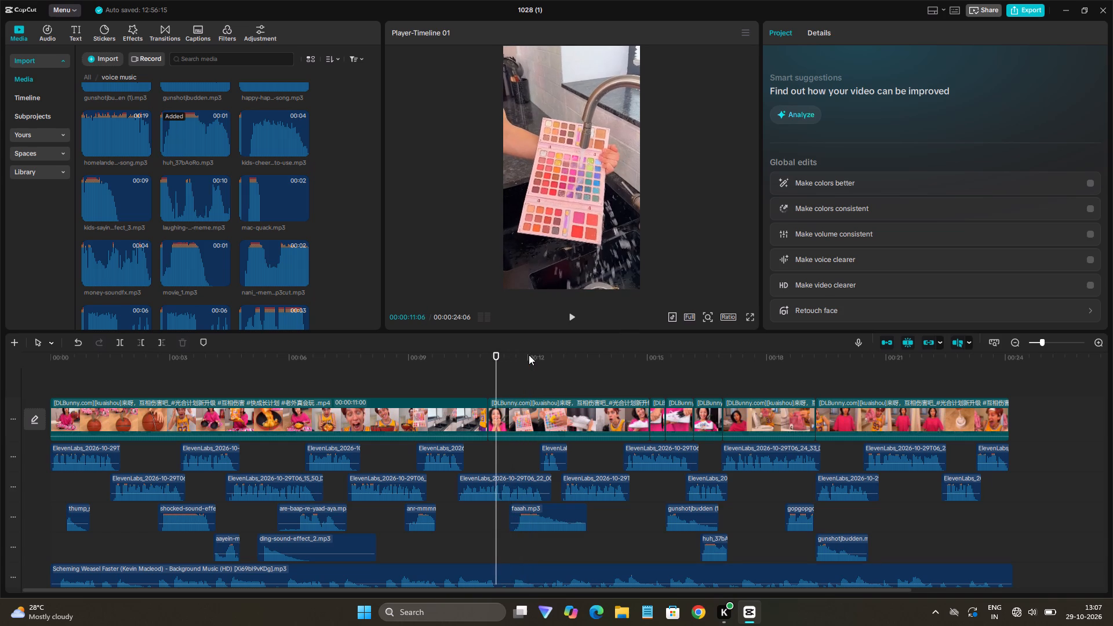
key(Left)
key(Left)
key(Left)
key(Left)
key(Left)
key(Left)
key(Left)
key(Left)
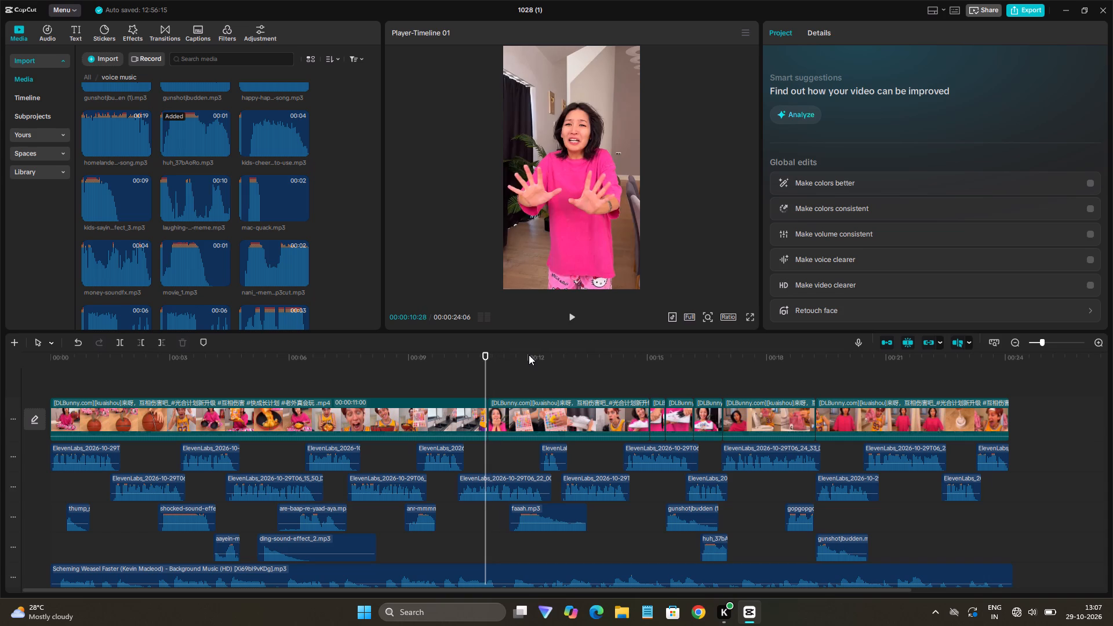
key(Right)
key(Right)
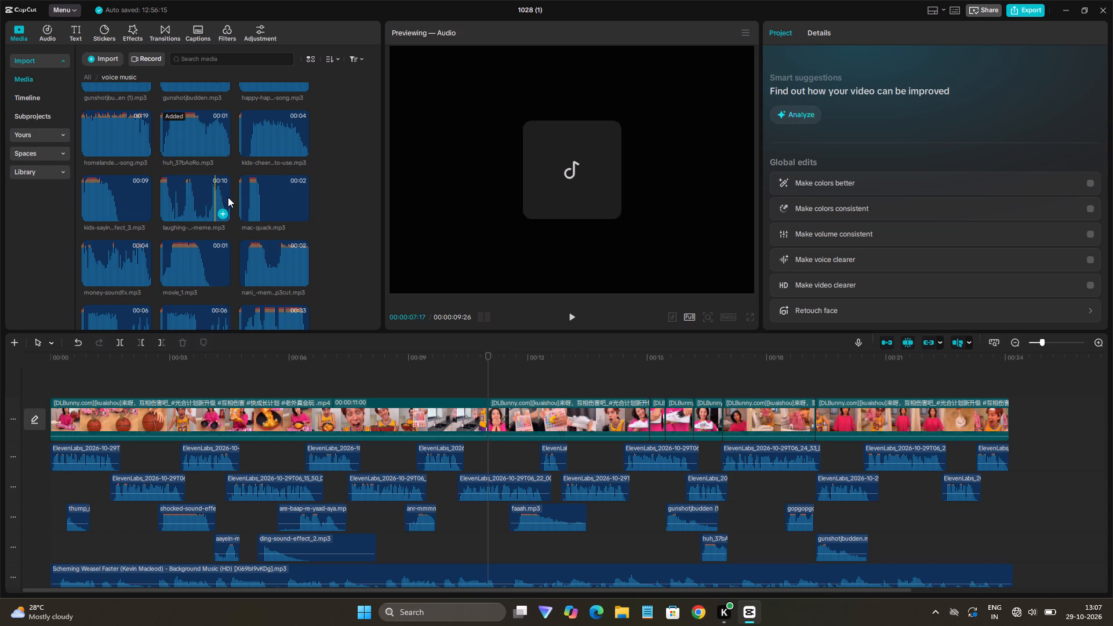
Audition the nani_-mem…p3cut sound and the two ny-video-o… sounds as candidates for the playhead moment.
click(257, 268)
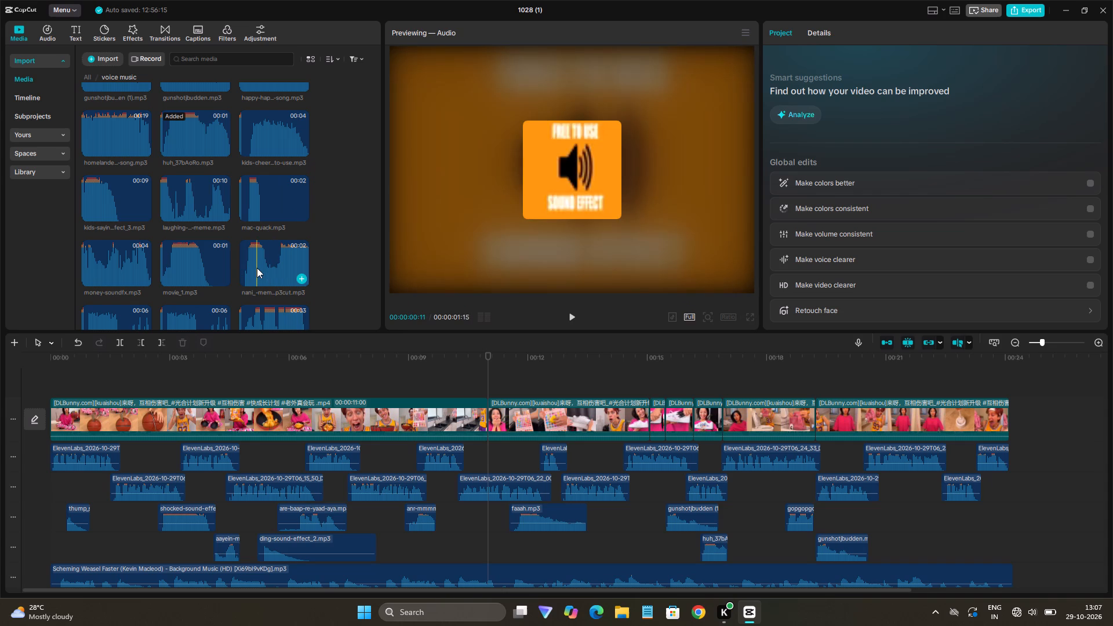
key(space)
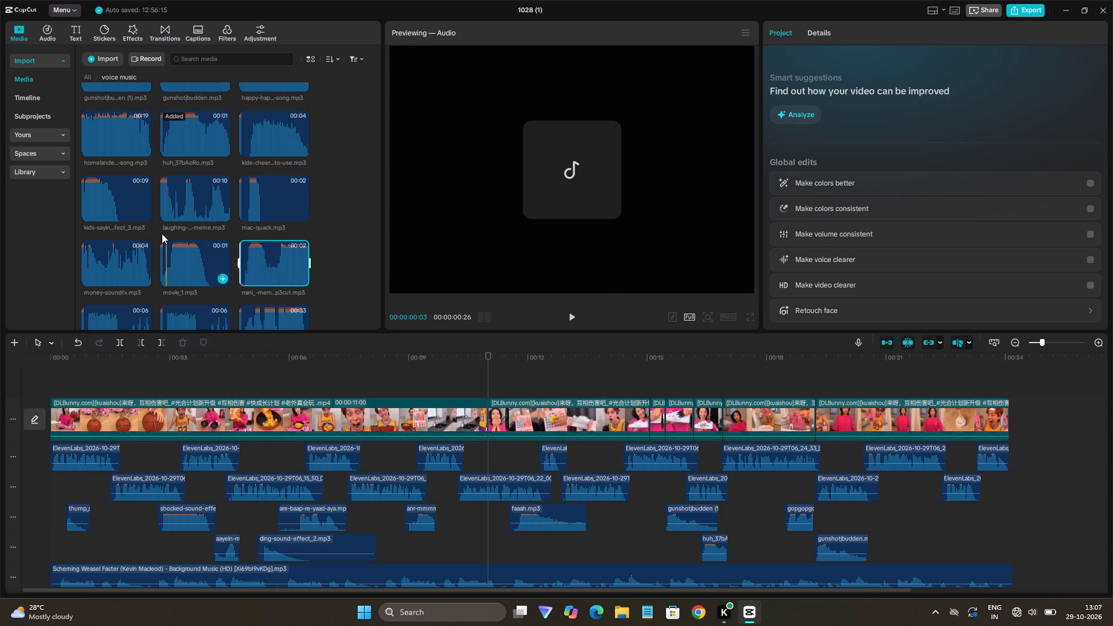
scroll(218, 122, down, 2)
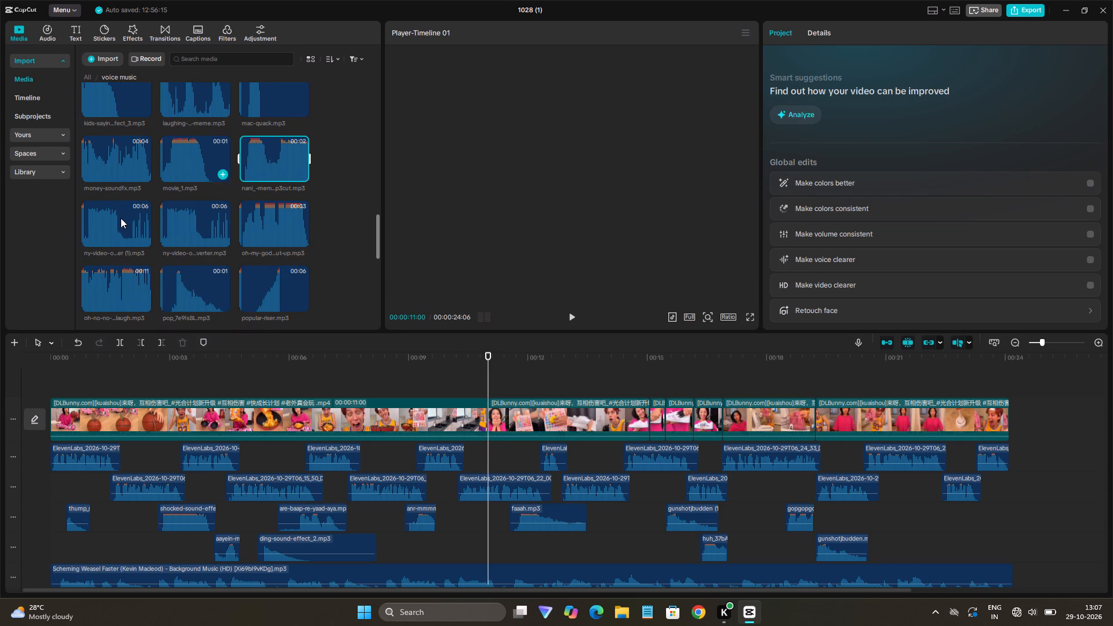
click(96, 224)
key(space)
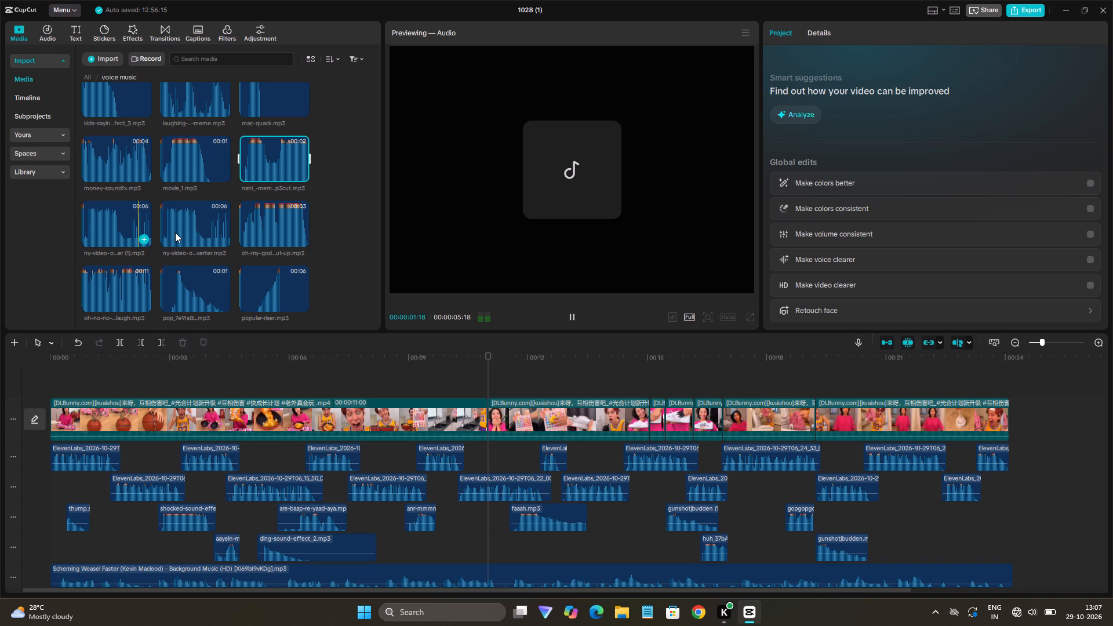
click(175, 232)
key(space)
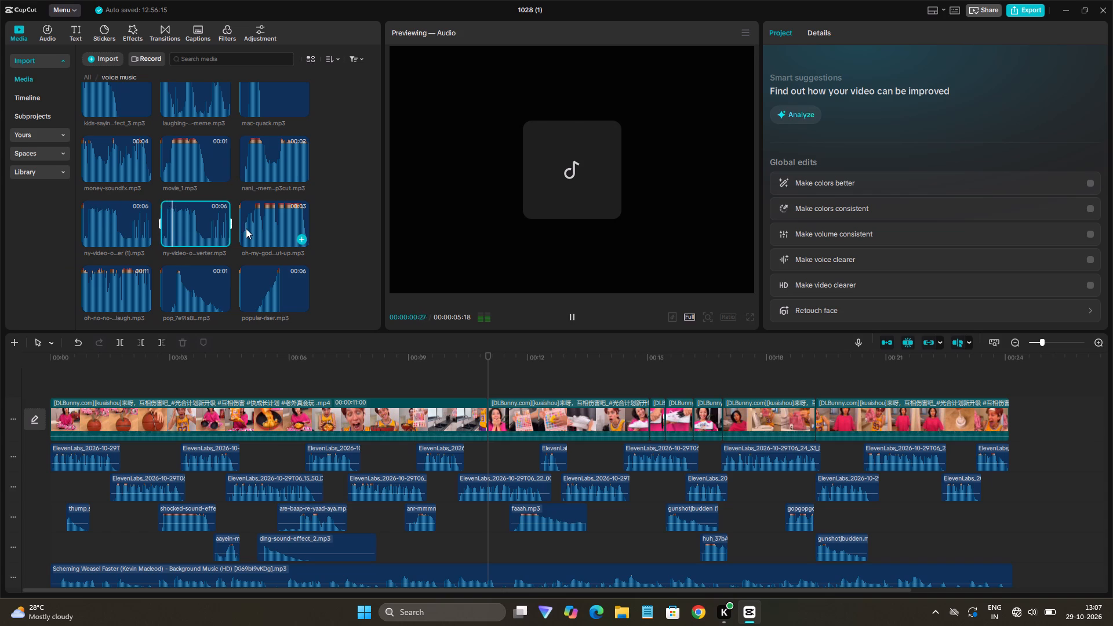
Audition the oh-my-god…ul-up, oh-no-no-…laugh, pop_7e9Is8L and popular-riser sounds in the voice music folder.
click(246, 228)
key(space)
click(101, 288)
key(space)
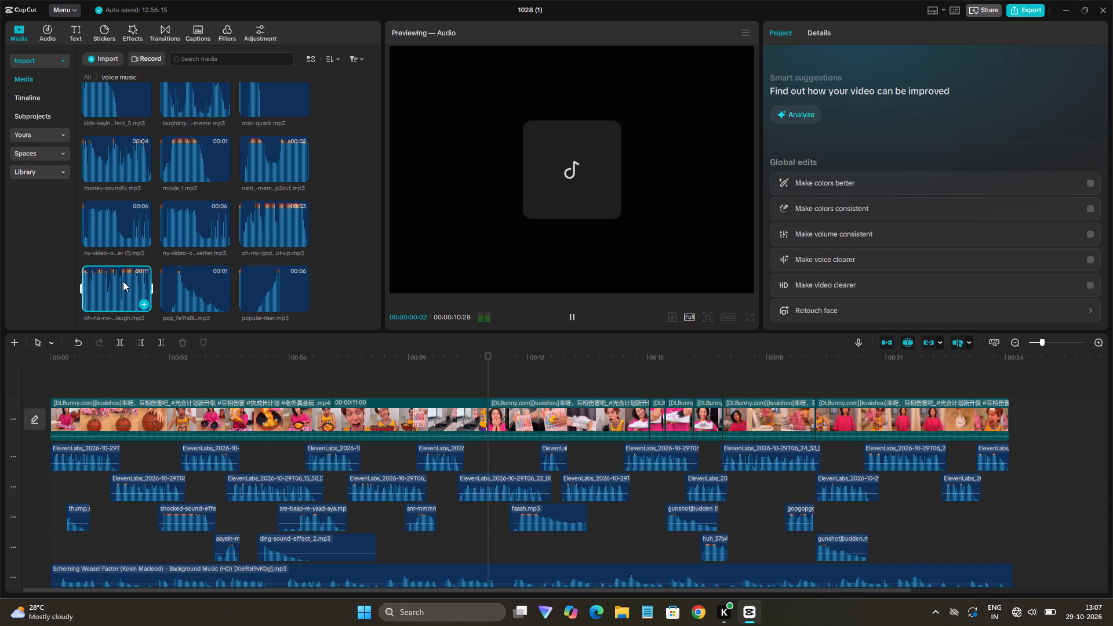
click(166, 287)
key(space)
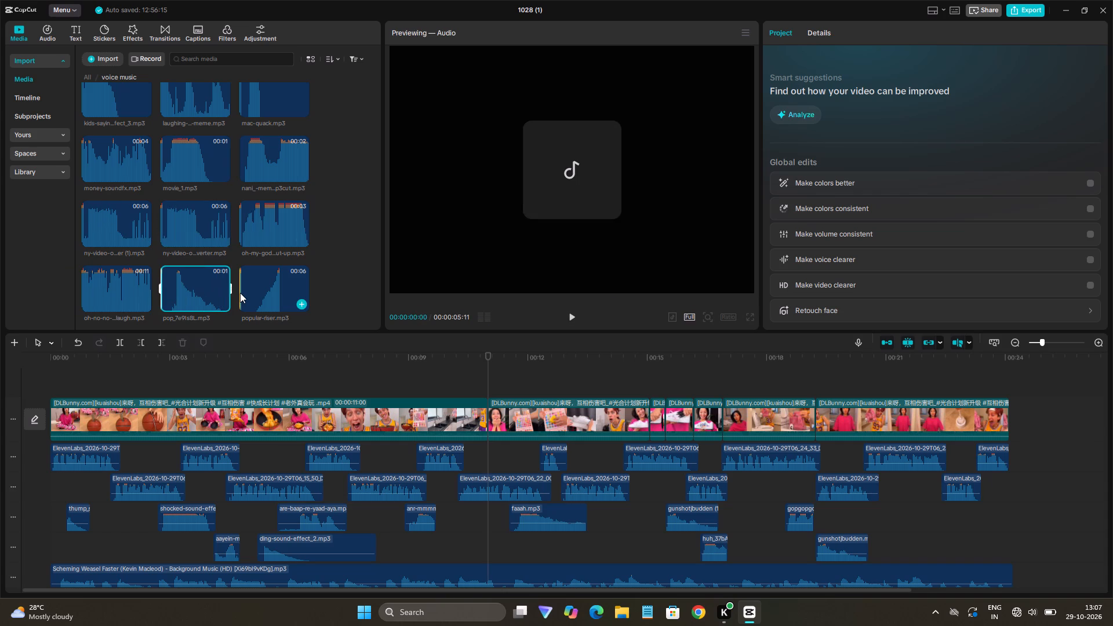
click(240, 293)
key(space)
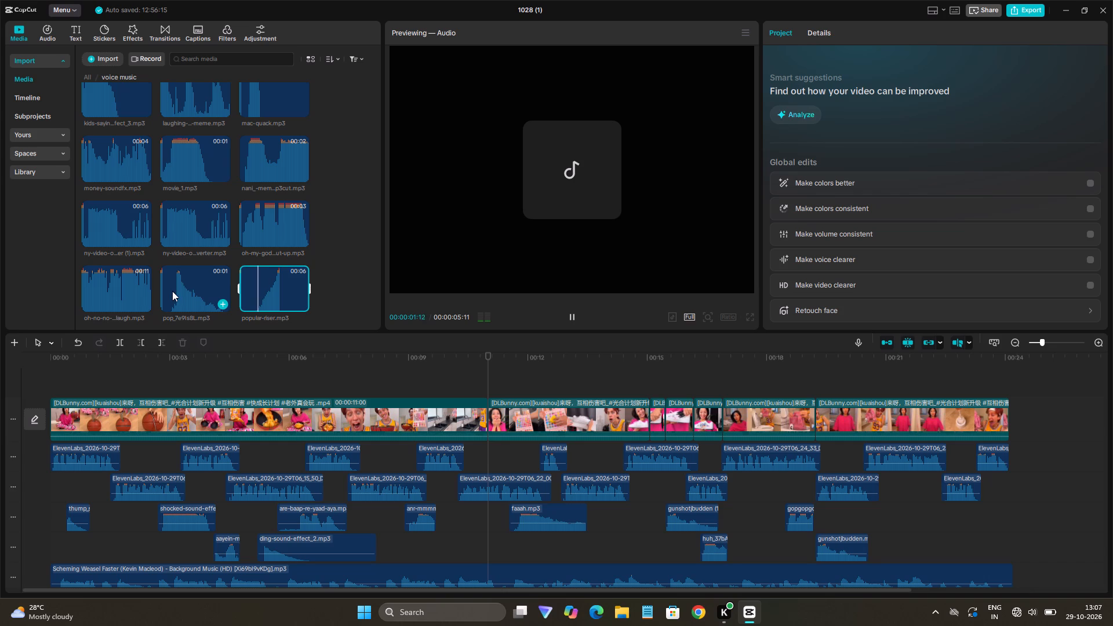
click(166, 284)
key(space)
Audition the punch-gam… sound, sad-meow-song and the Scheming background track further down the voice music folder.
scroll(190, 242, down, 1)
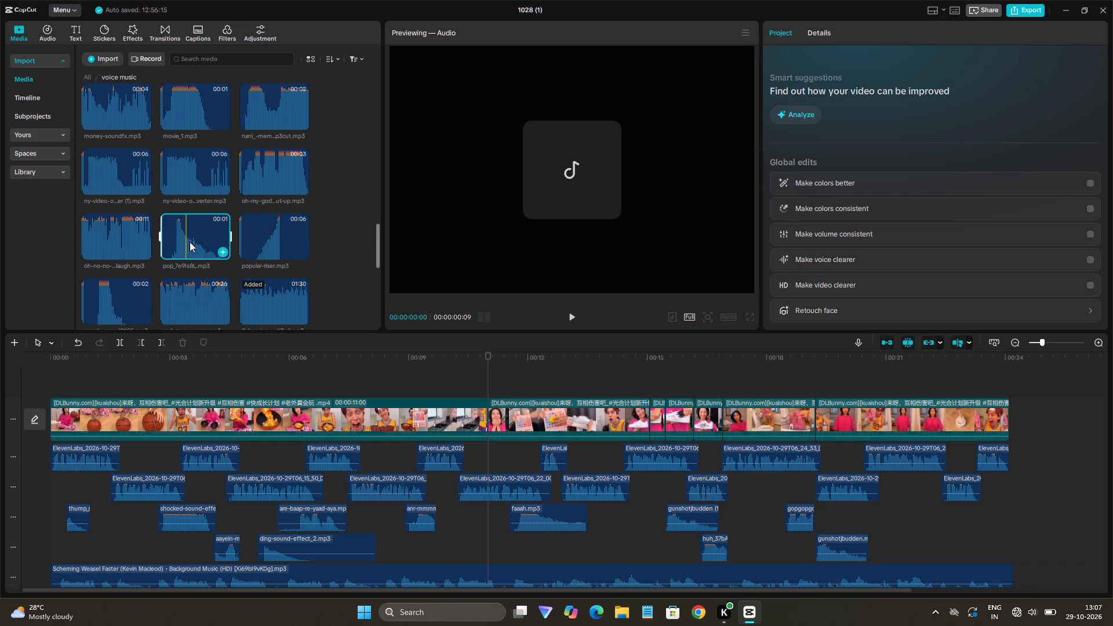
scroll(190, 242, down, 1)
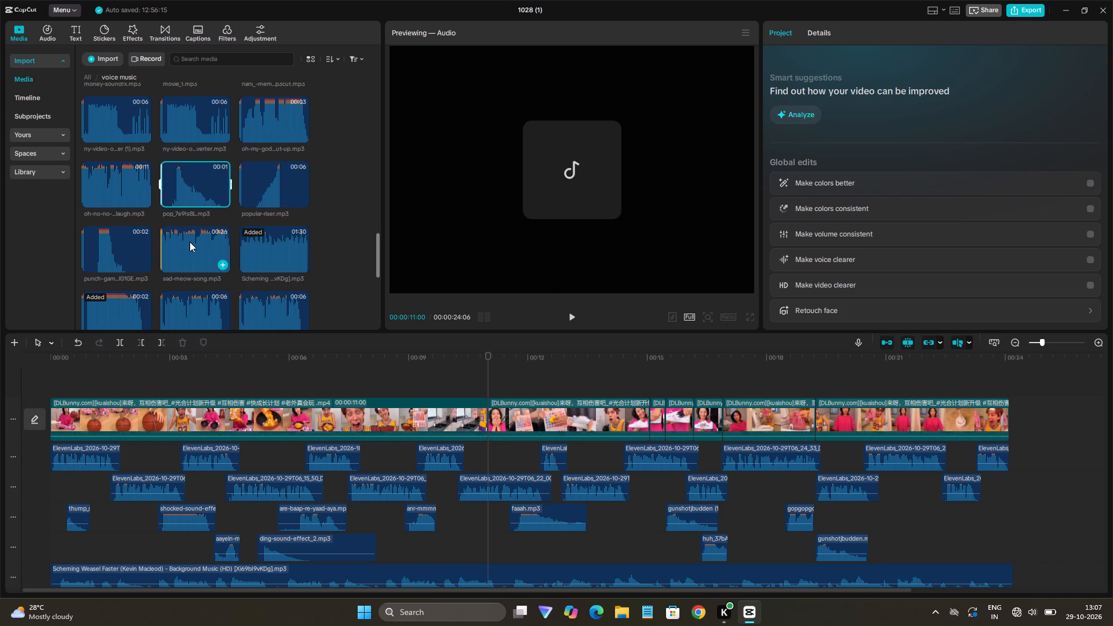
click(90, 245)
key(space)
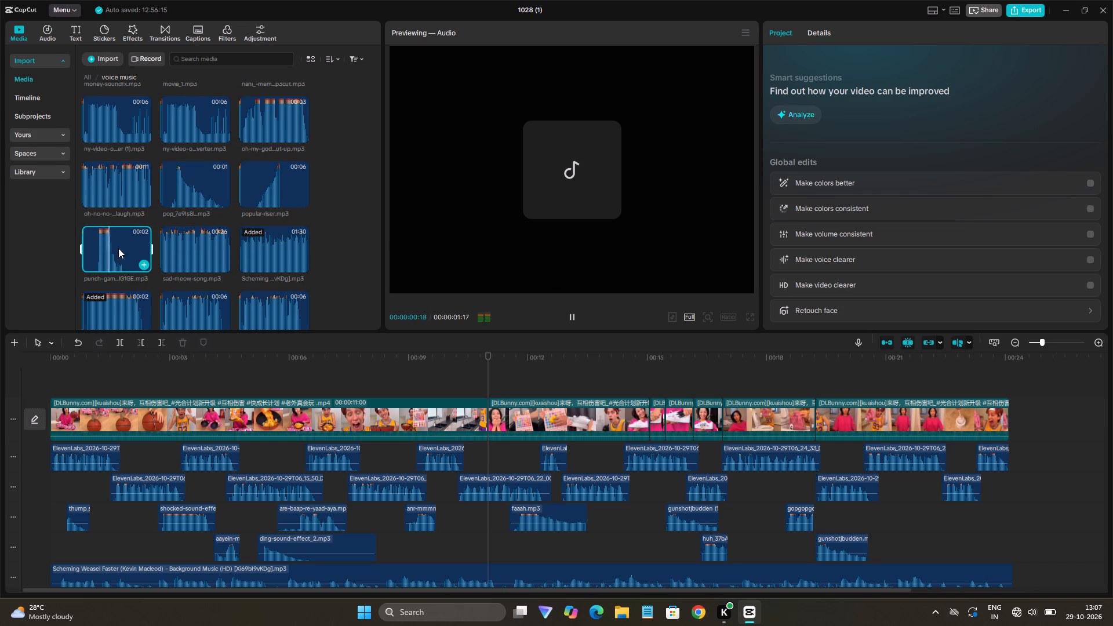
click(159, 250)
click(162, 251)
key(space)
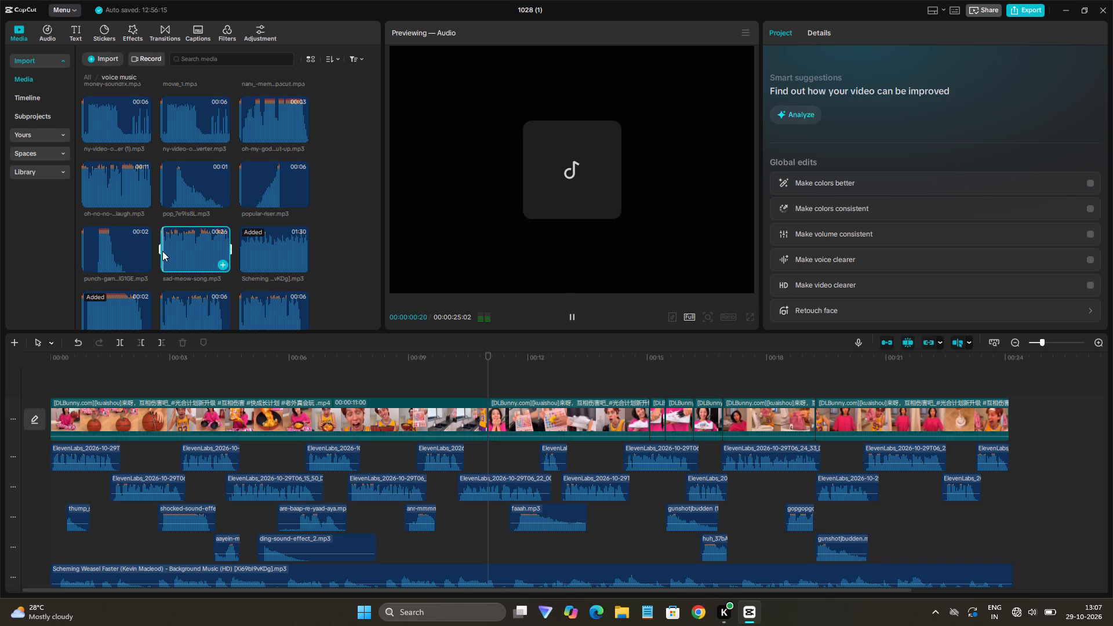
click(243, 253)
key(space)
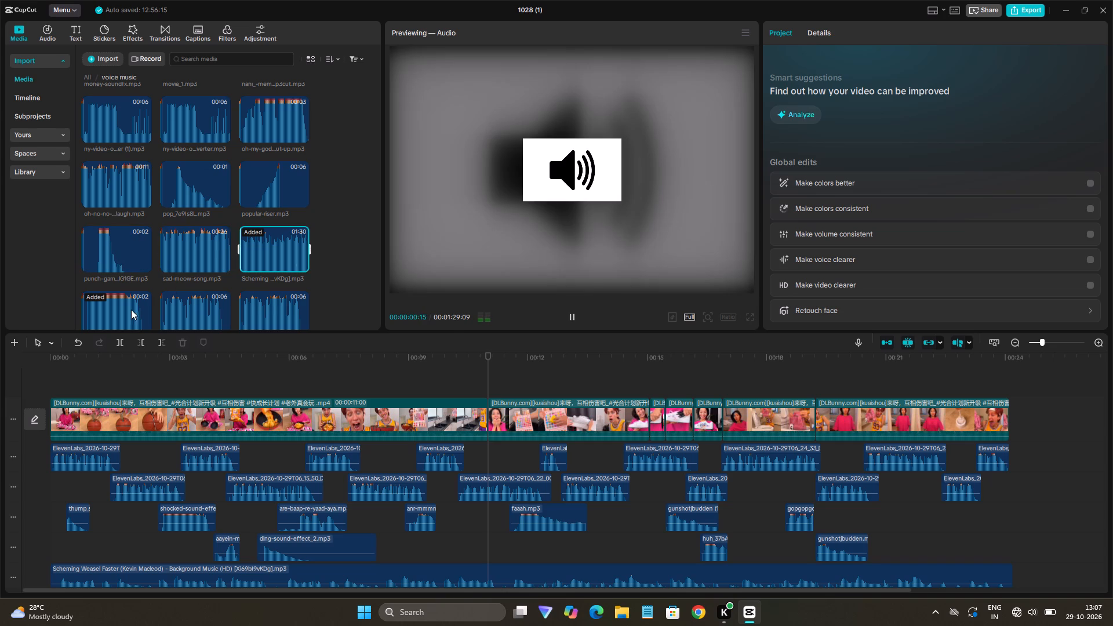
Audition the shocked-s…ffect sound and the two snore-mim… sounds in the row below.
click(107, 316)
key(space)
click(191, 305)
key(space)
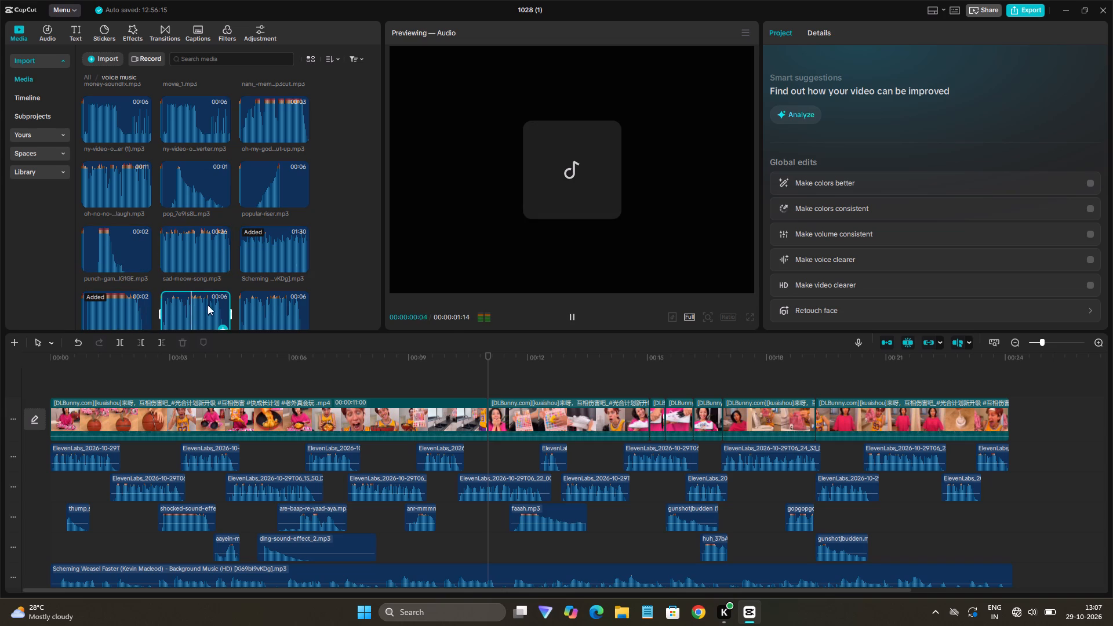
click(249, 309)
key(space)
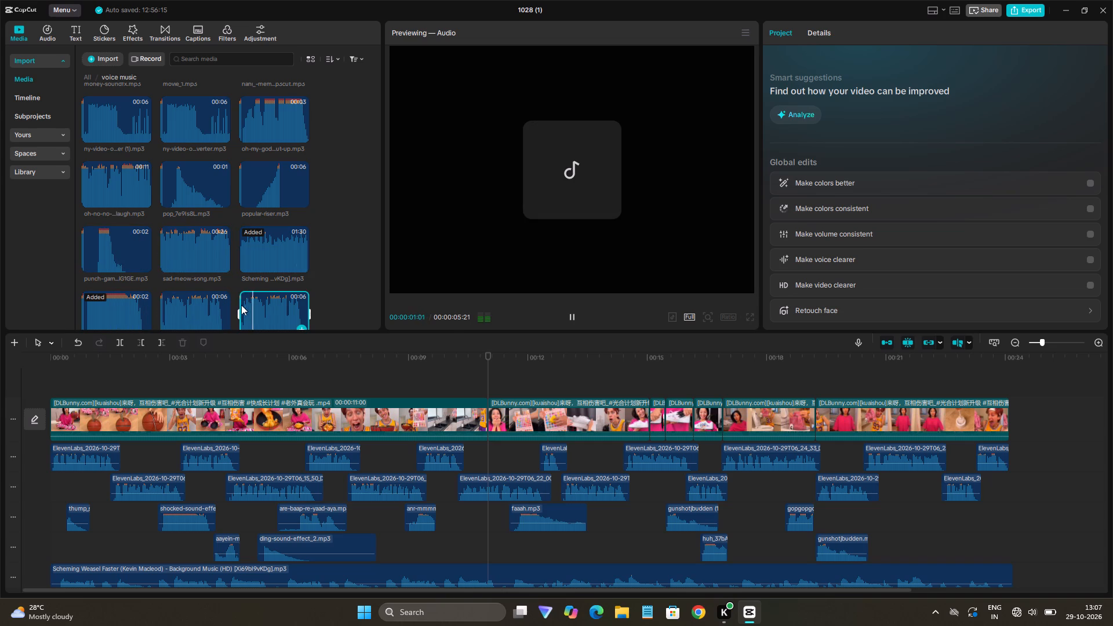
Audition the spiderman-…song, studio-au…nd-fx and thump sounds further down the folder.
scroll(170, 203, down, 3)
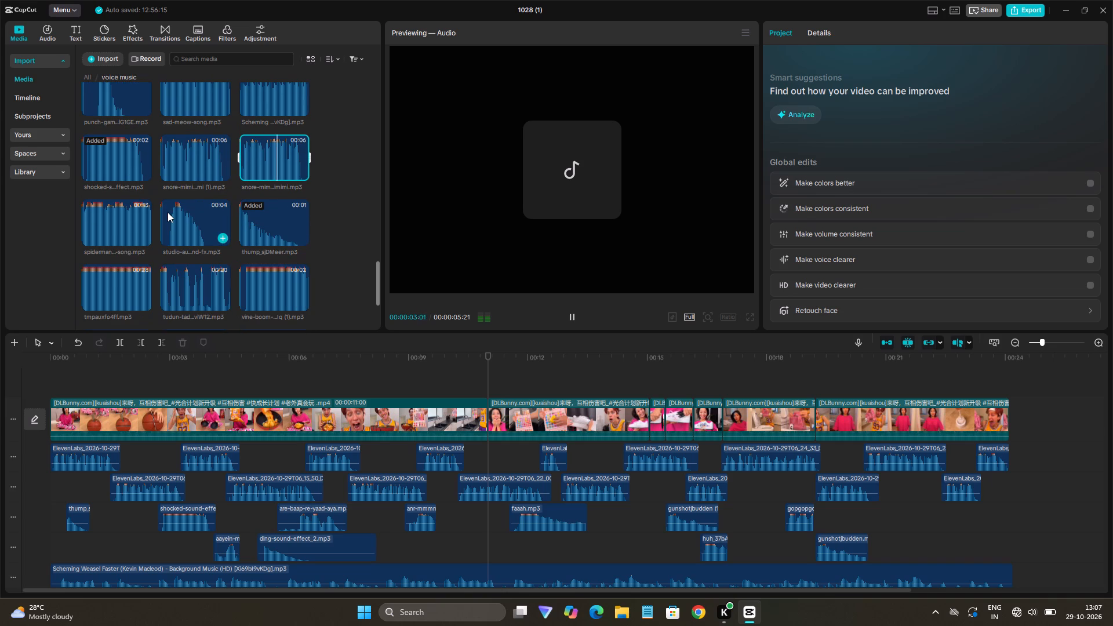
click(100, 230)
key(space)
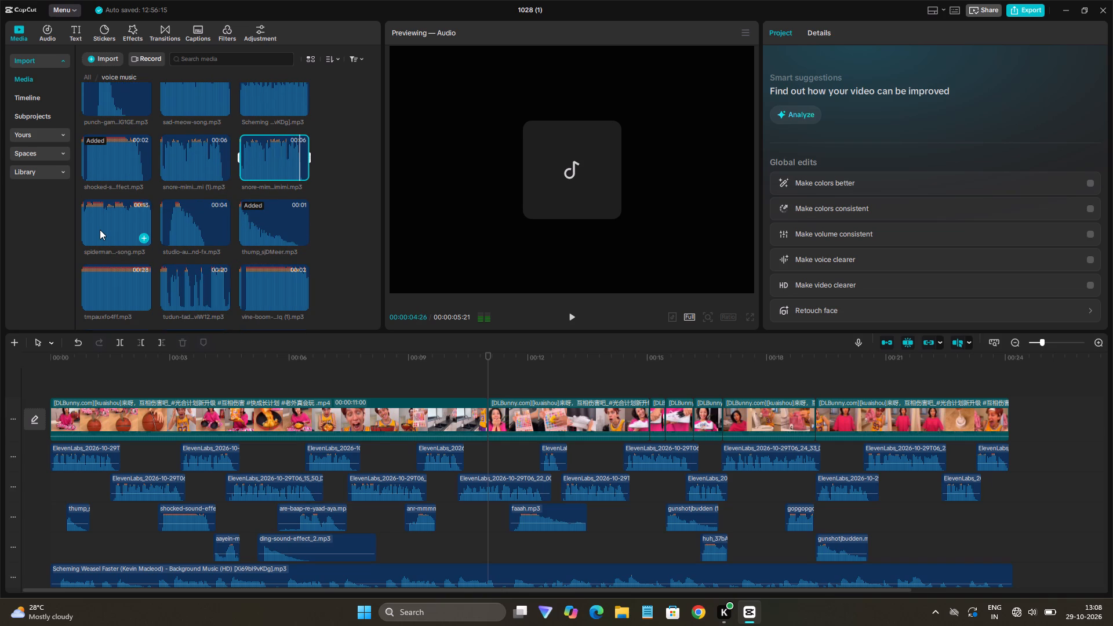
click(97, 223)
key(space)
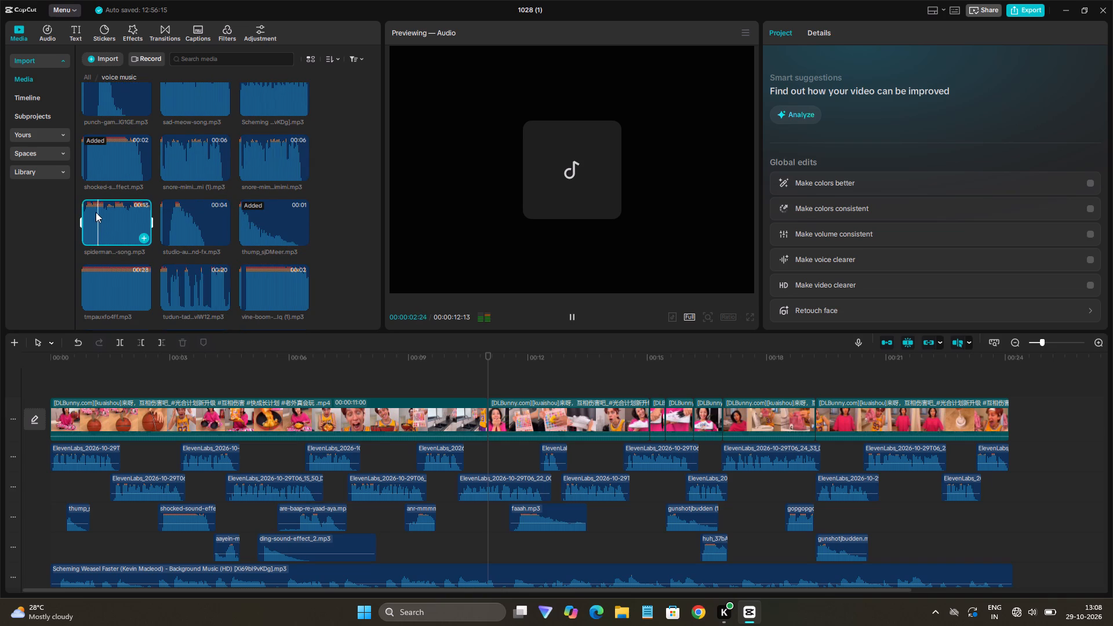
click(185, 221)
key(space)
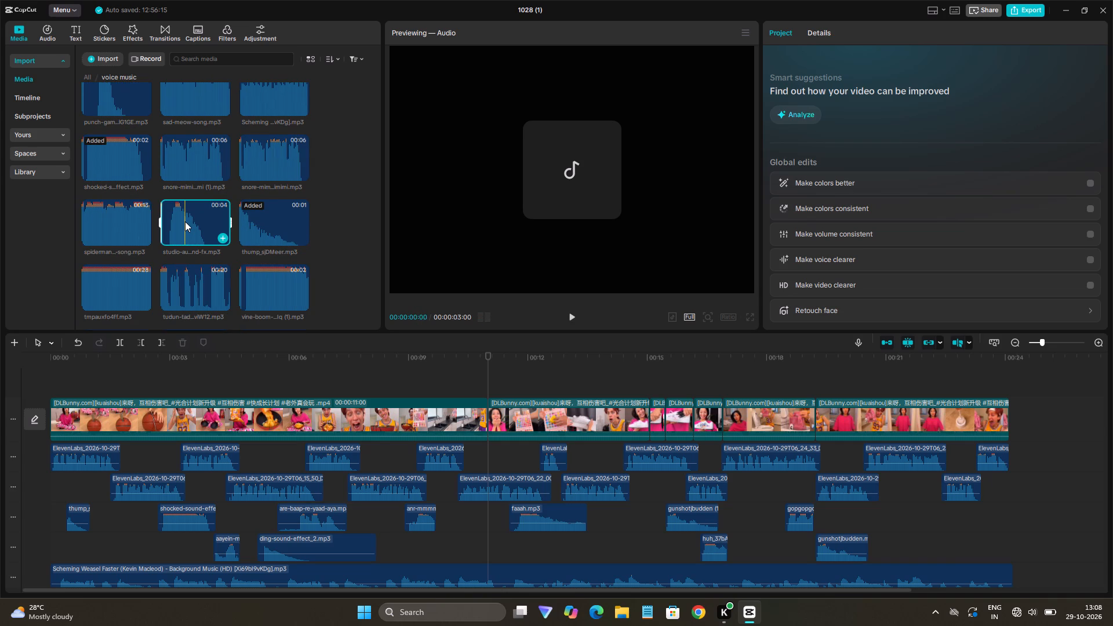
click(249, 221)
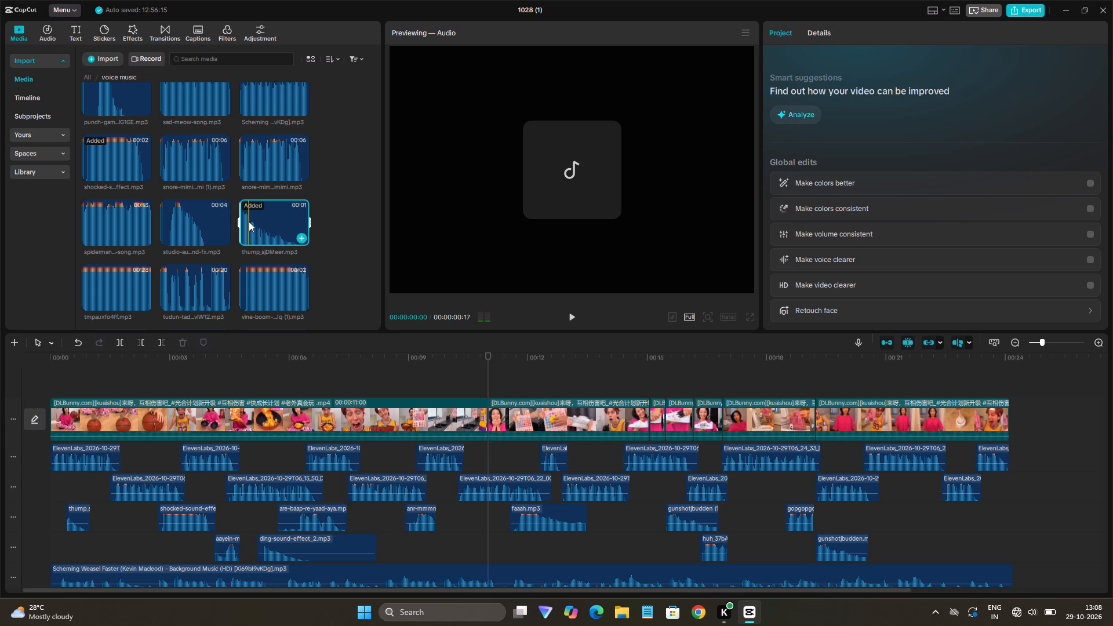
key(space)
click(246, 230)
key(space)
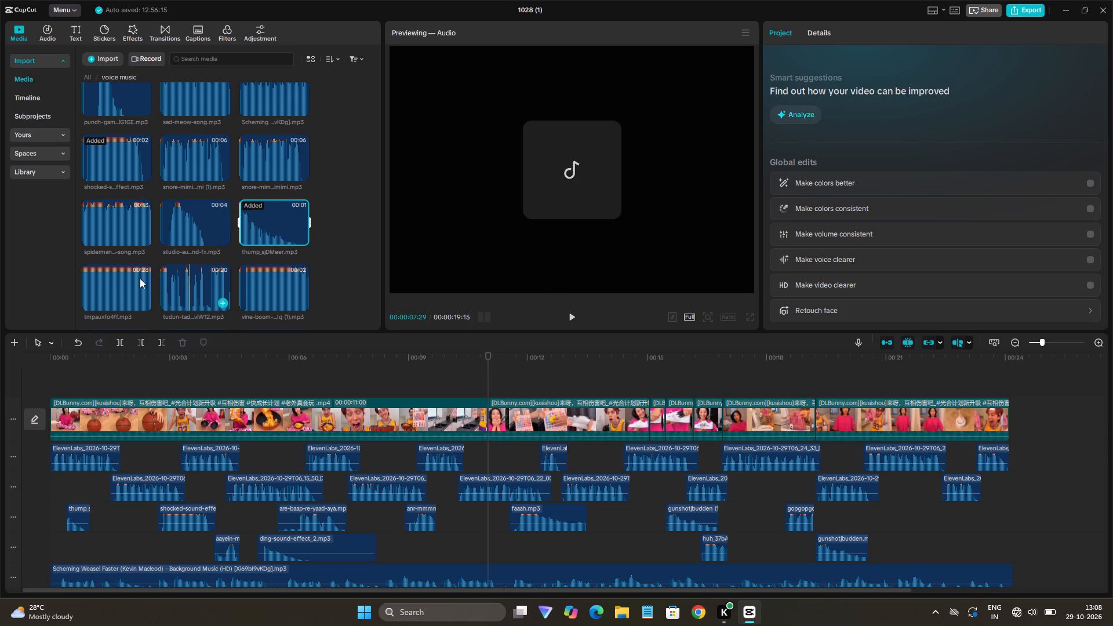
Audition the tmpauxfo4ff, tudun-tad… and vine-boom sounds as candidates.
click(116, 287)
key(space)
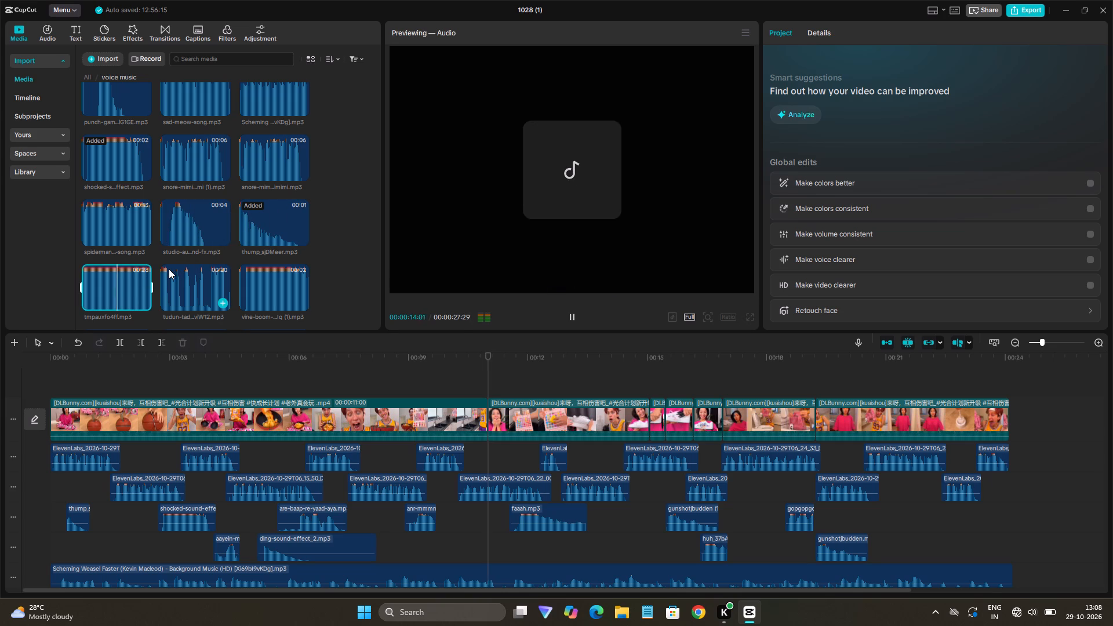
click(169, 269)
key(space)
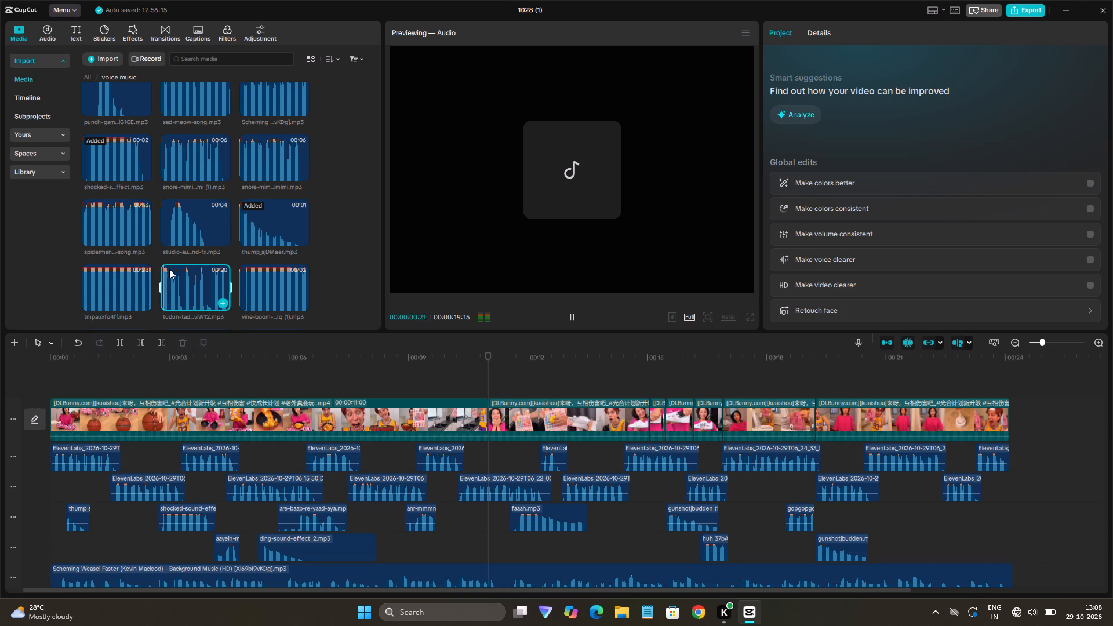
click(249, 279)
key(space)
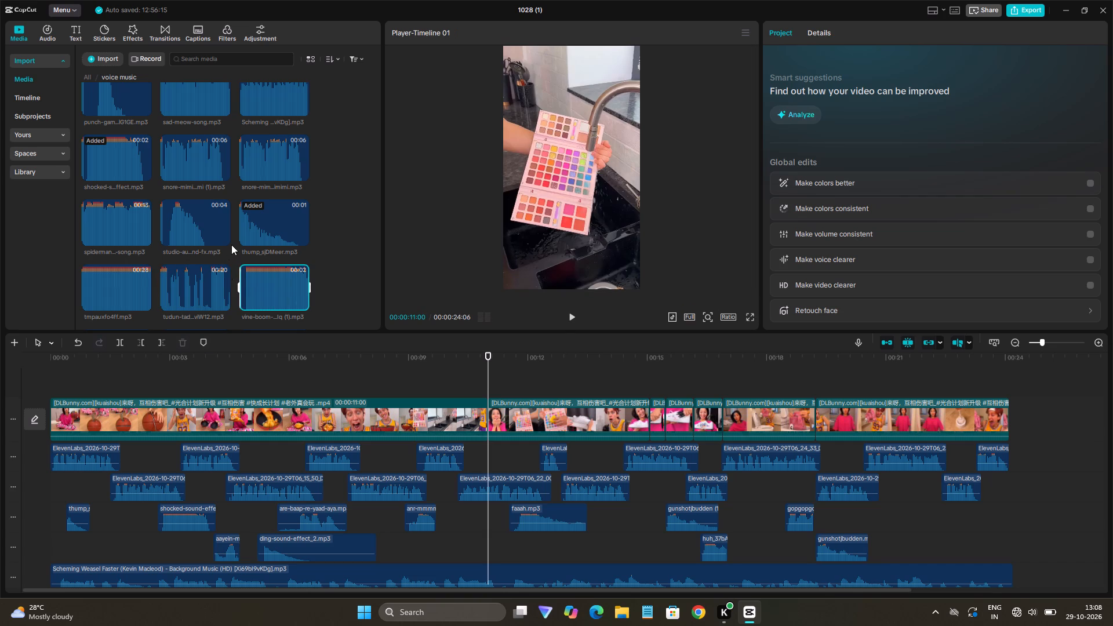
Play the timeline from 00:00:11:00 to the woman holding the white shoe, and audition the vine-boom sound again.
click(570, 316)
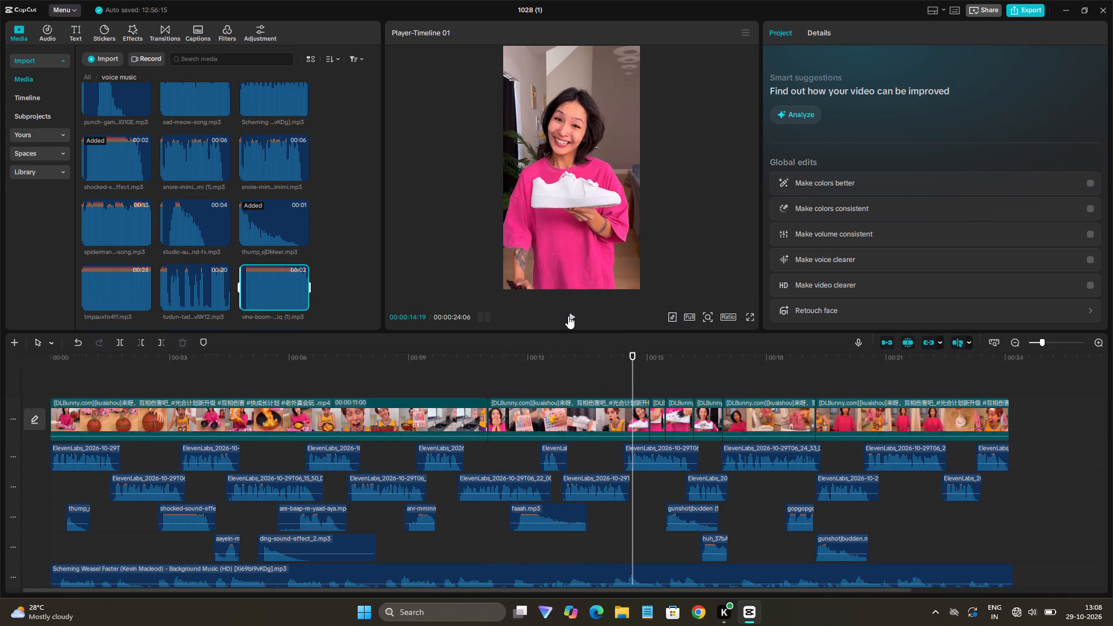
key(space)
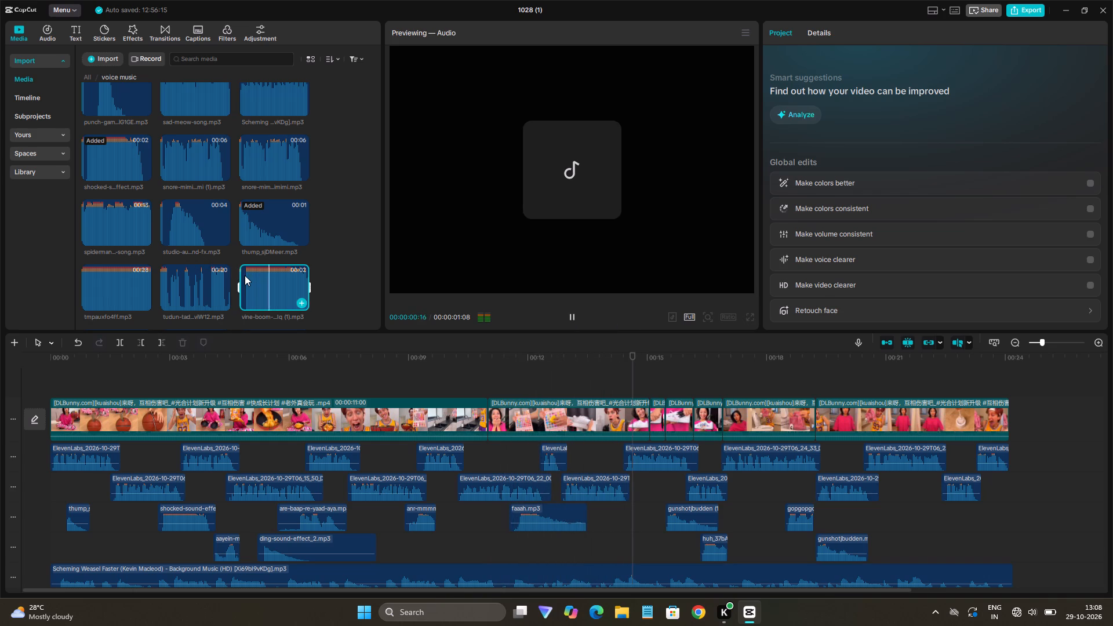
key(space)
Replay the timeline from 00:00:13:00, through the shoe-shelf shot and the cut to the shocked man in the yellow jersey.
click(570, 320)
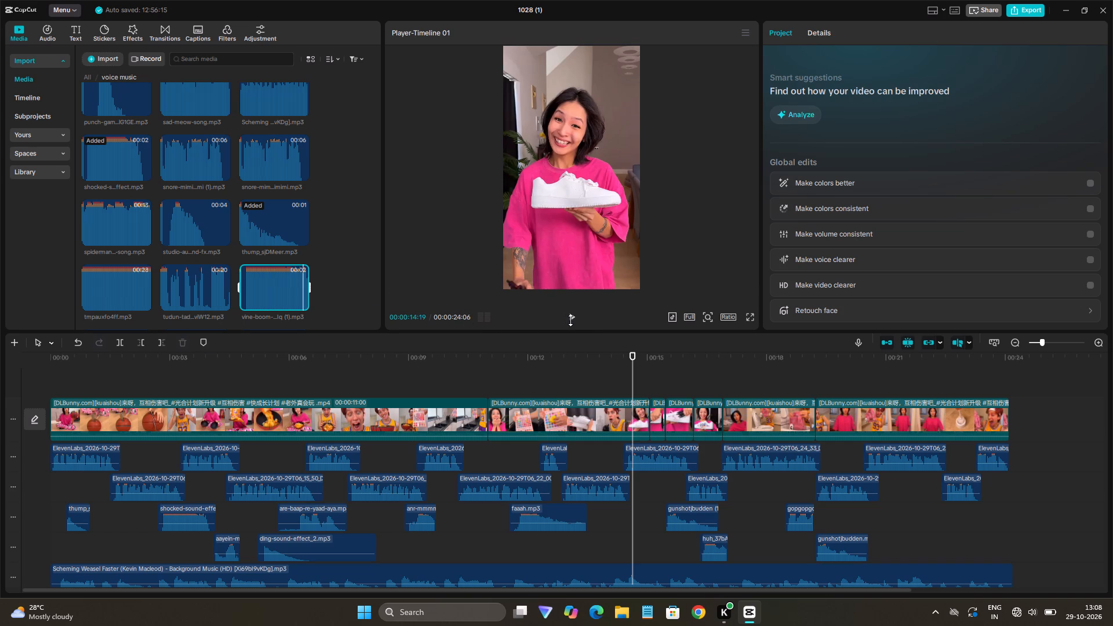
key(space)
click(569, 366)
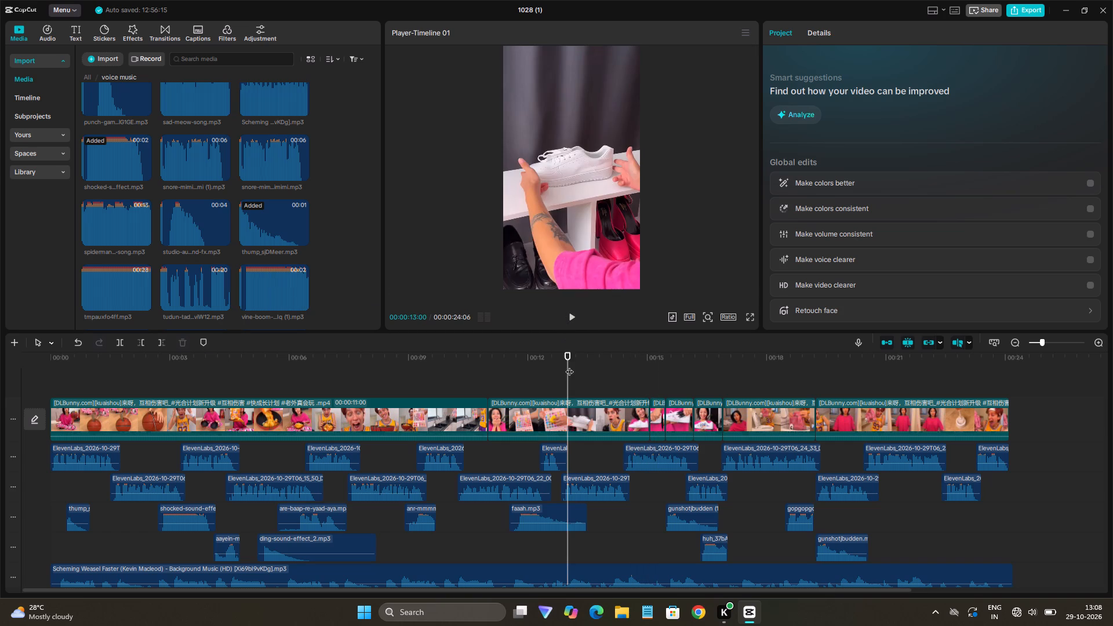
key(space)
key(space)
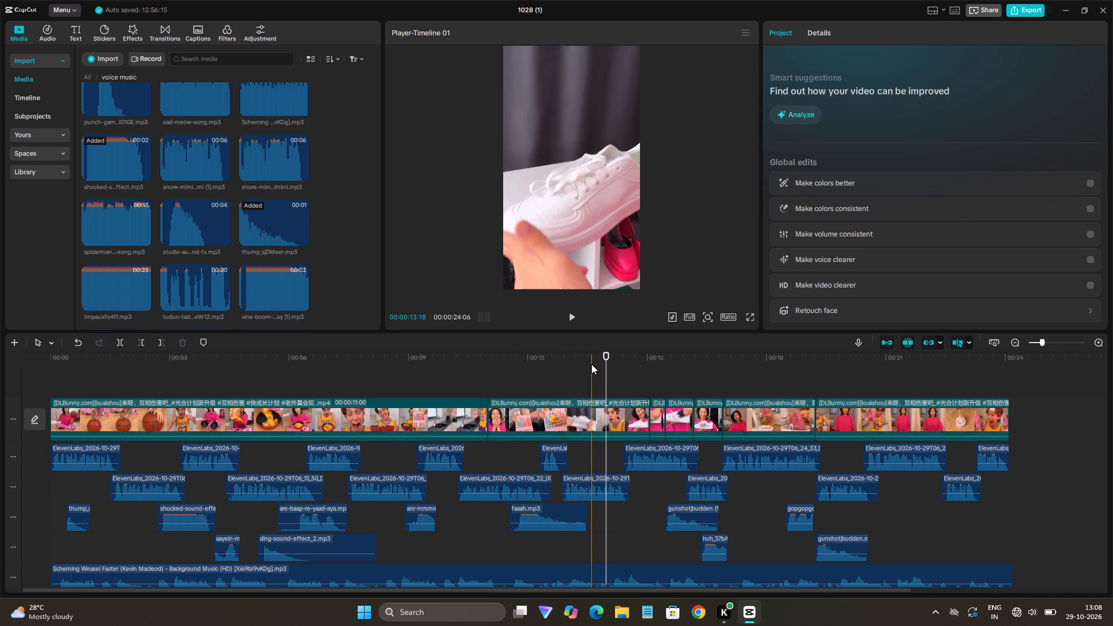
Place the vine-boom sound on the audio track above the background music, starting at 00:00:13:20 where the man in the yellow jersey appears.
key(Left)
key(Right)
key(Right)
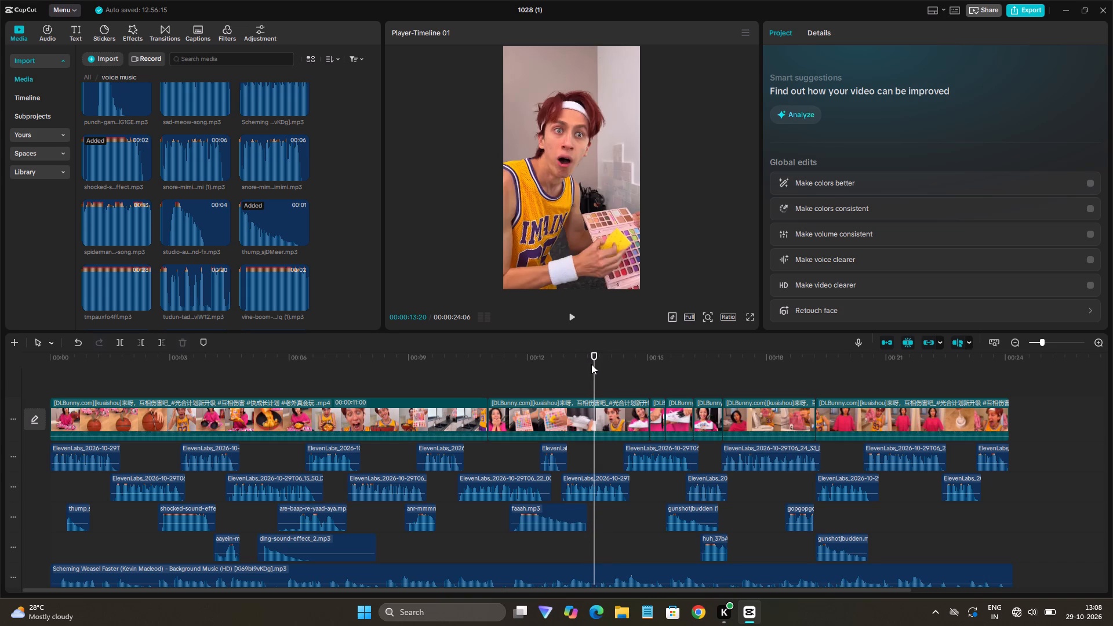
key(Left)
key(Right)
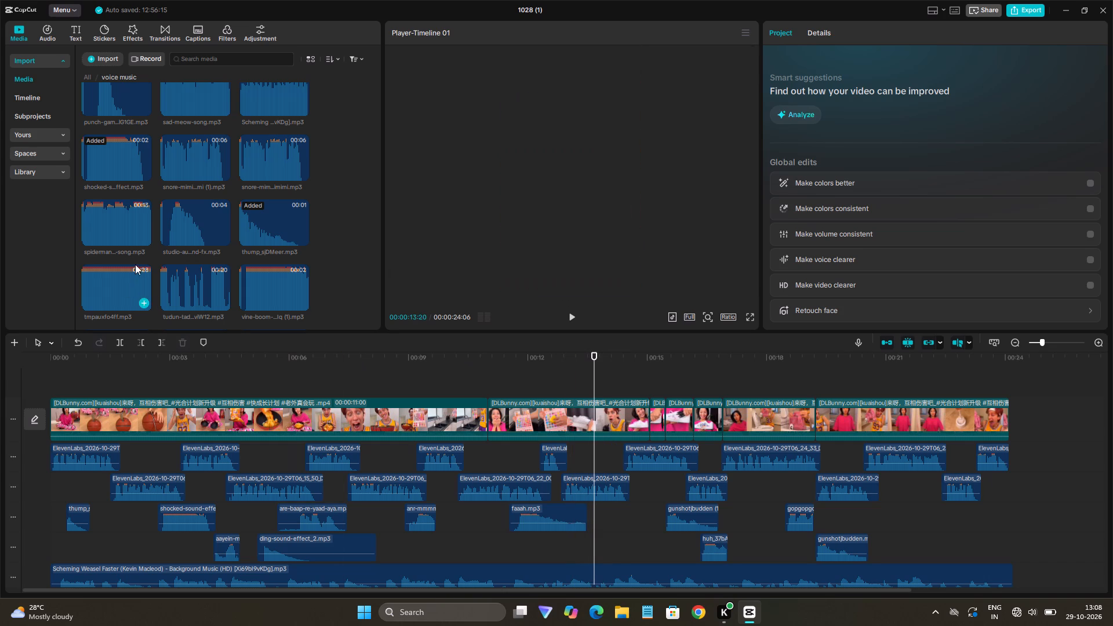
key(space)
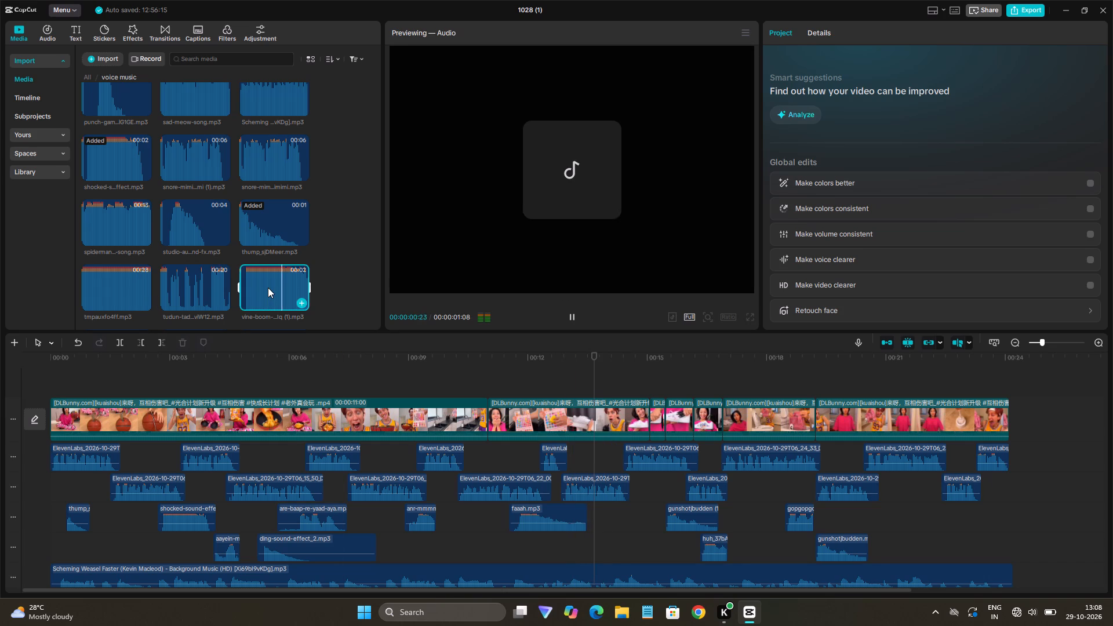
drag(268, 288, 605, 557)
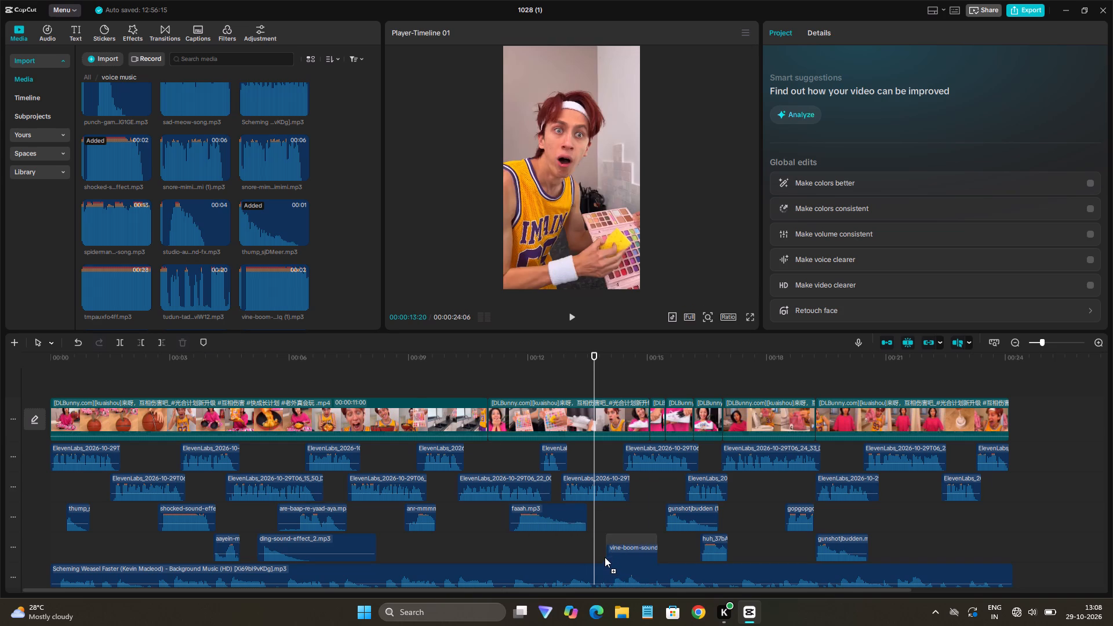
drag(605, 557, 593, 549)
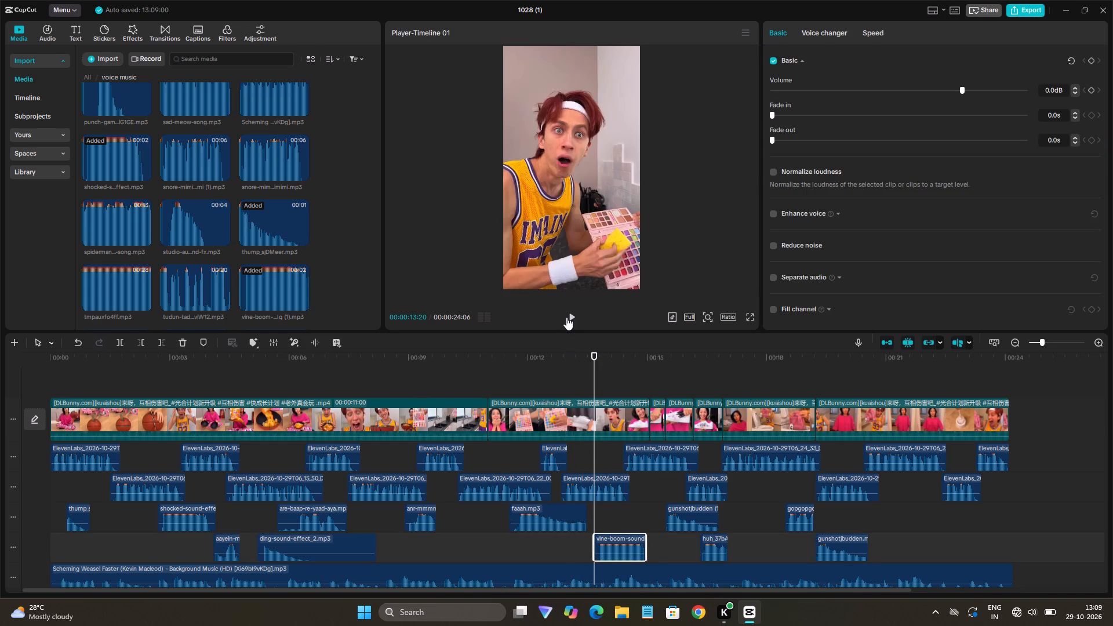
Play the timeline around 00:00:13:03 to check the vine-boom sound against the cut to the man in the yellow jersey.
key(space)
key(space)
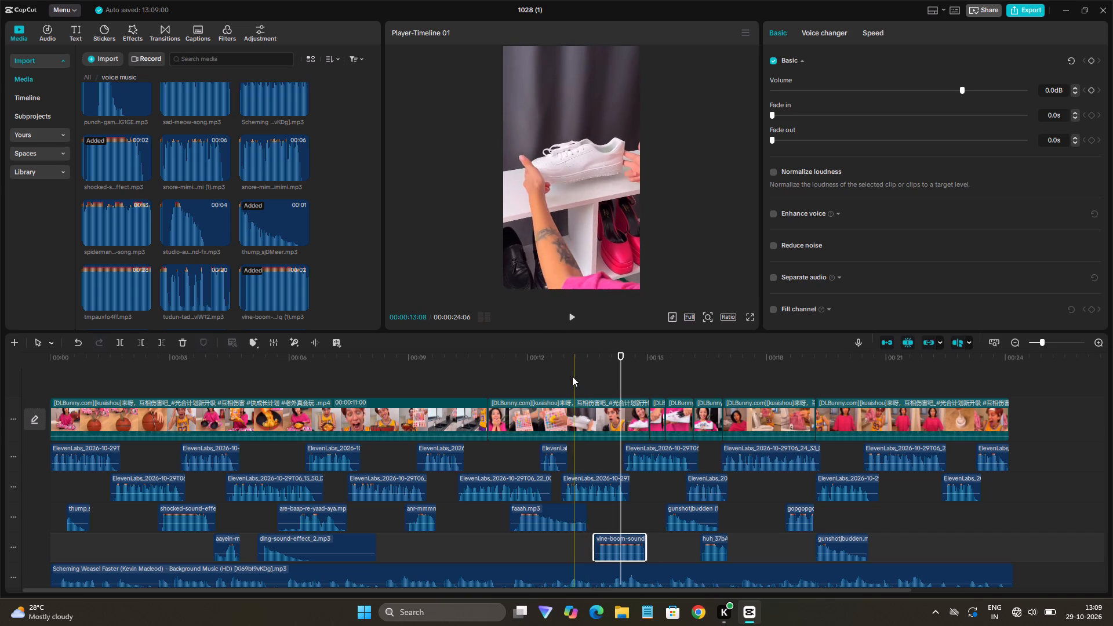
key(space)
key(space)
key(space)
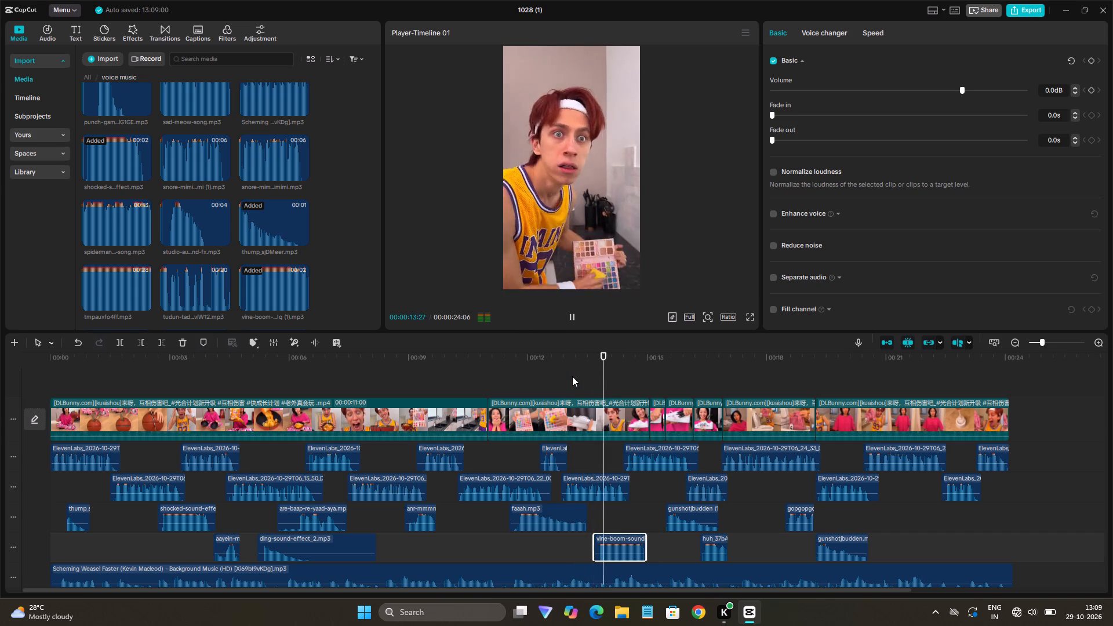
key(space)
click(572, 376)
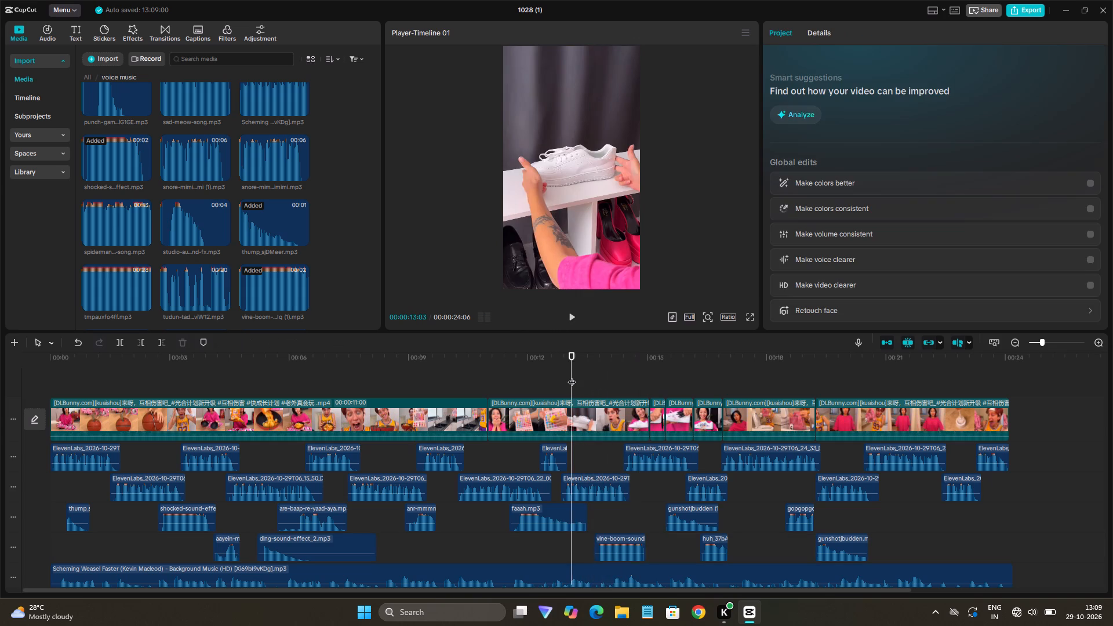
click(571, 314)
key(space)
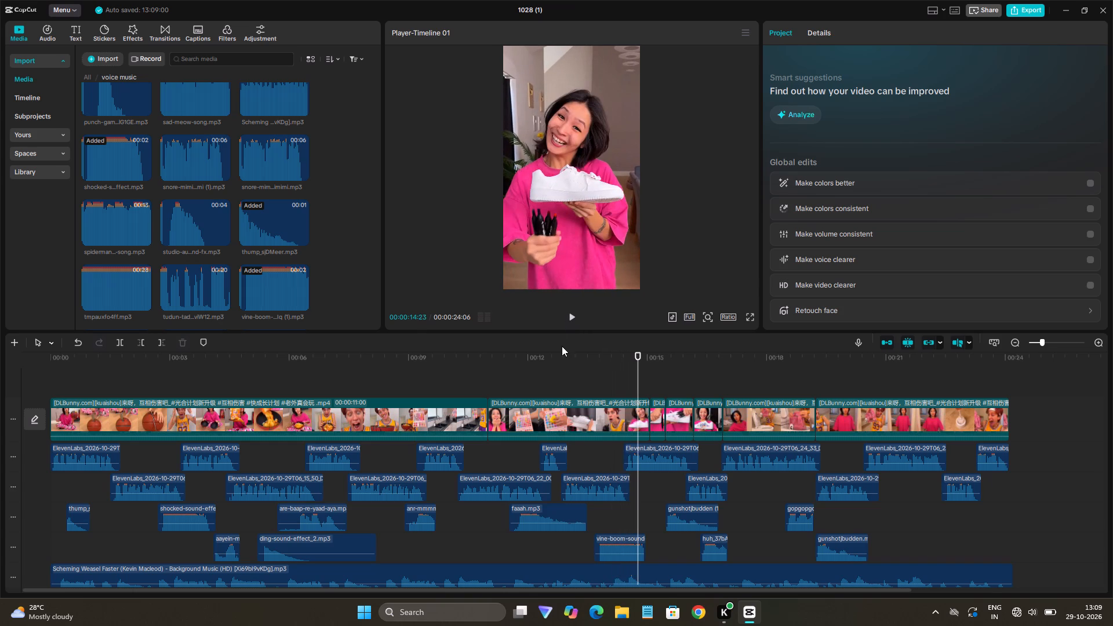
Replay the timeline repeatedly from the white-shoe shelf shot near 00:00:13:00 through the vine boom and the woman drawing on the shoe.
click(579, 548)
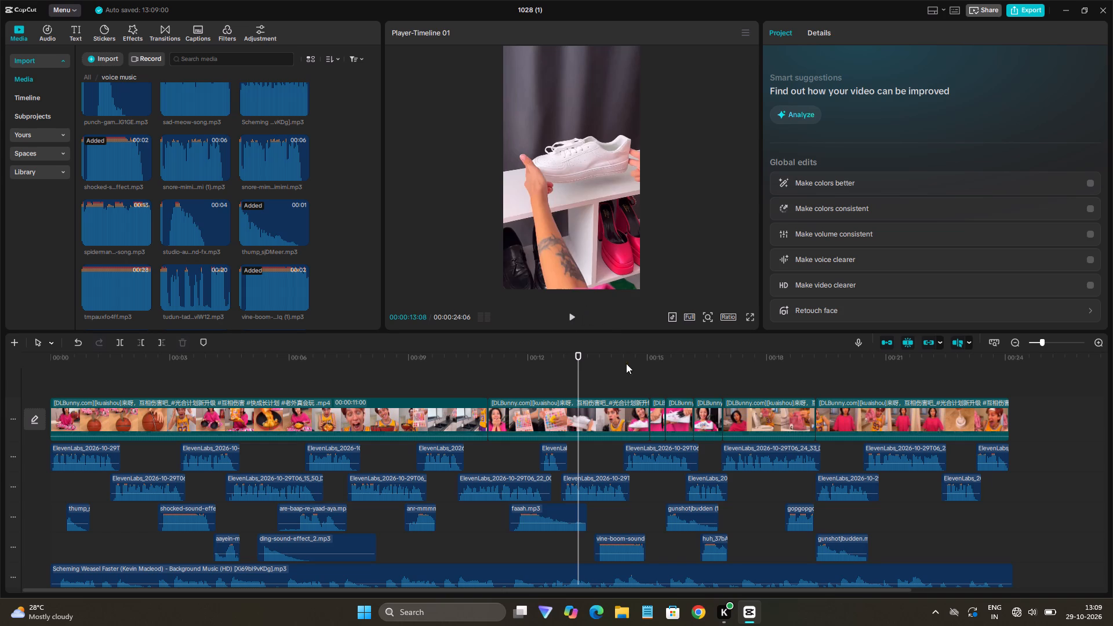
key(space)
click(562, 545)
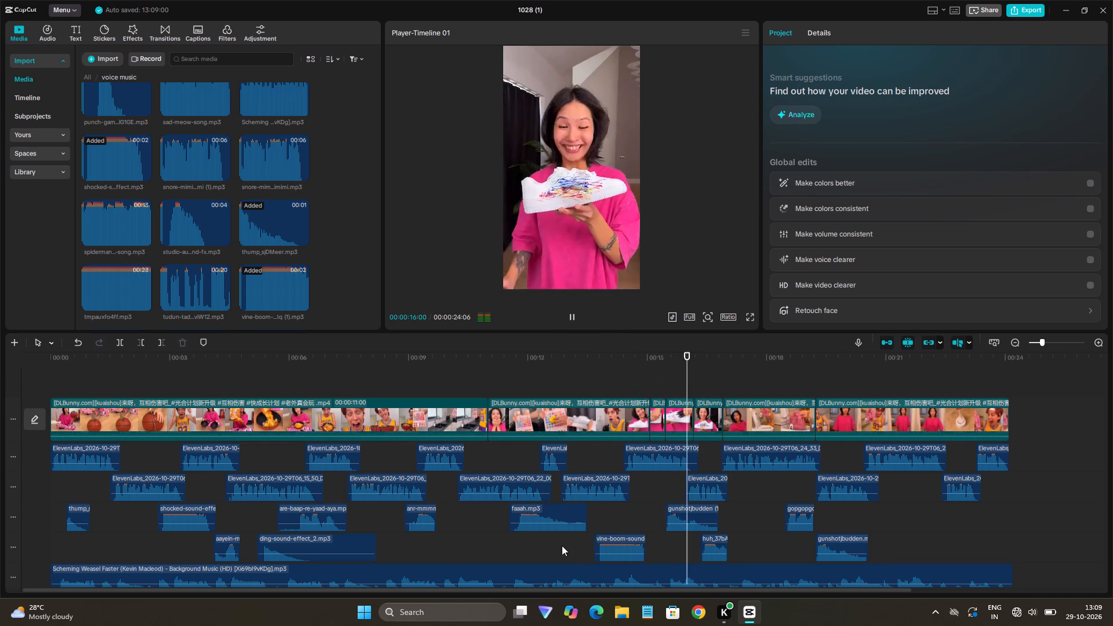
key(space)
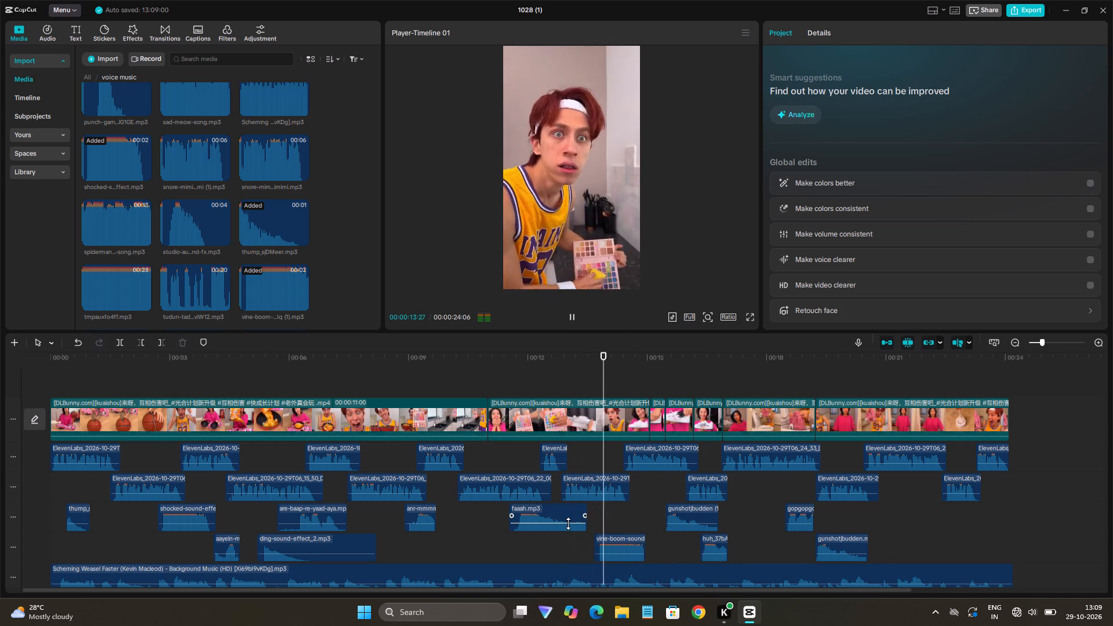
key(space)
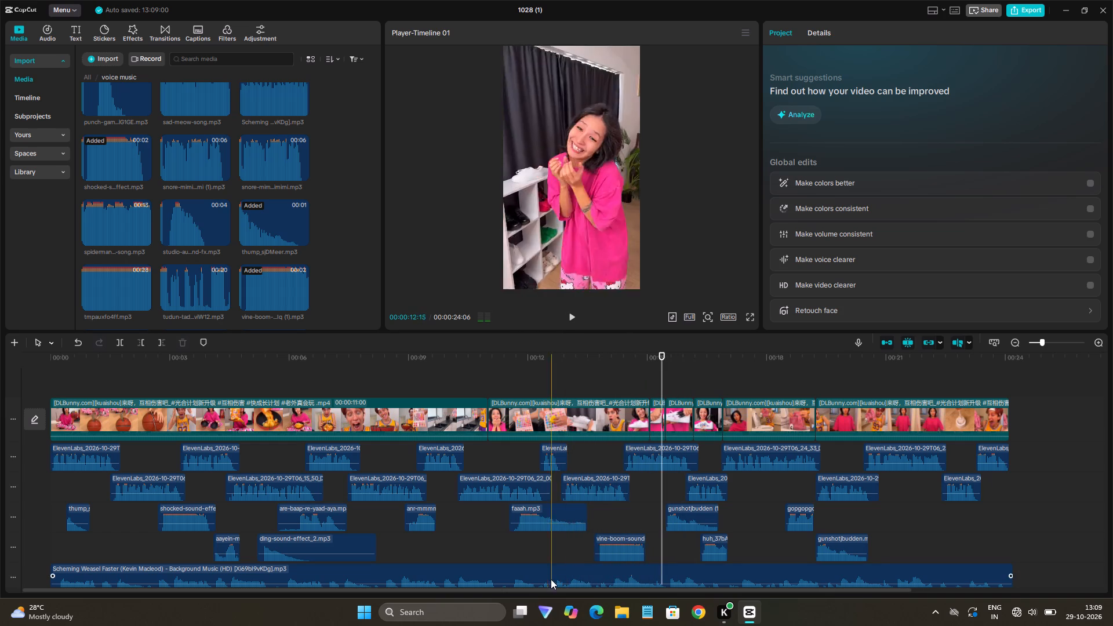
click(567, 551)
key(space)
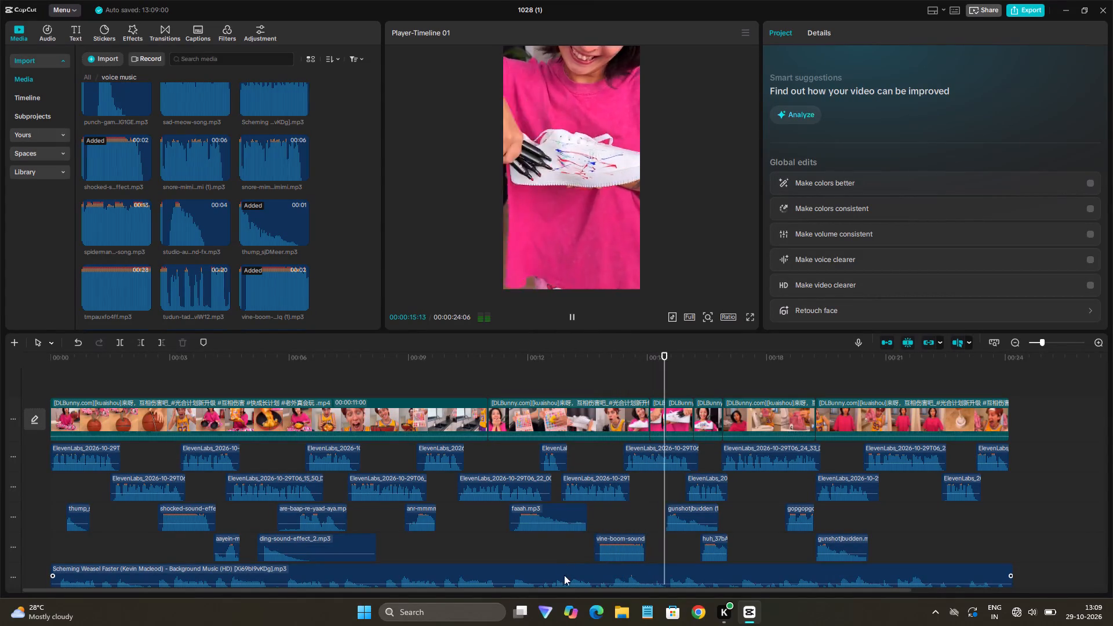
click(569, 549)
key(space)
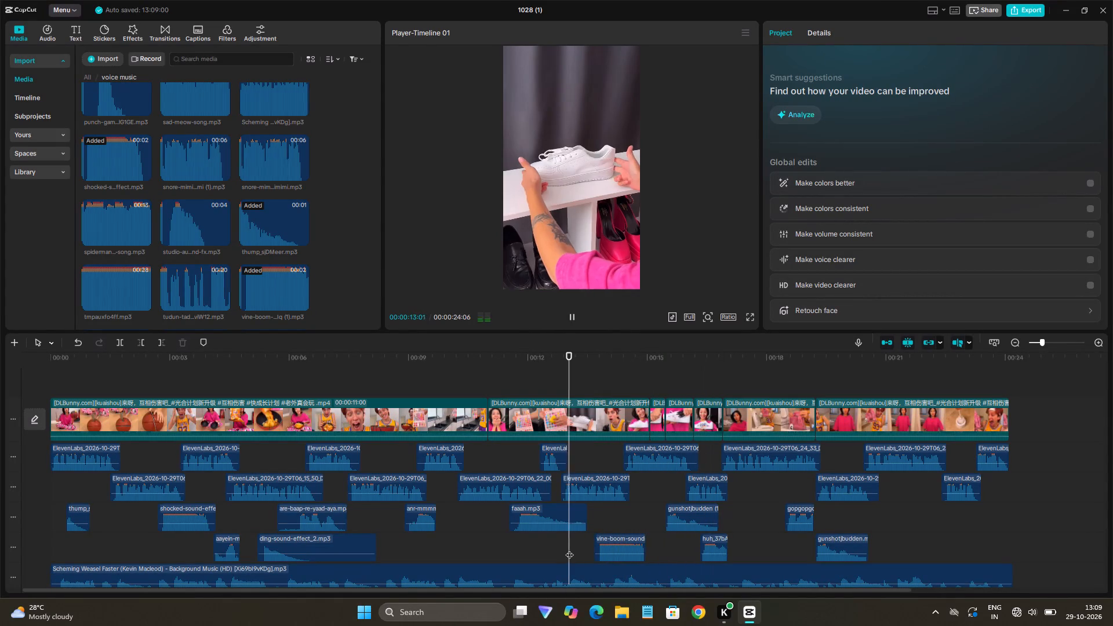
key(space)
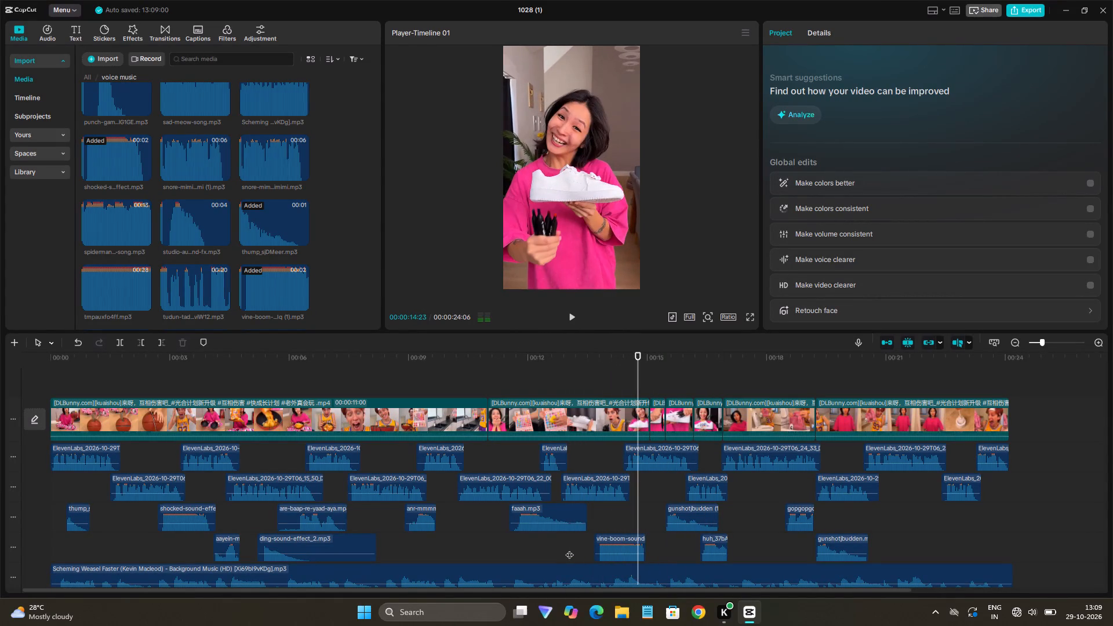
click(569, 549)
key(space)
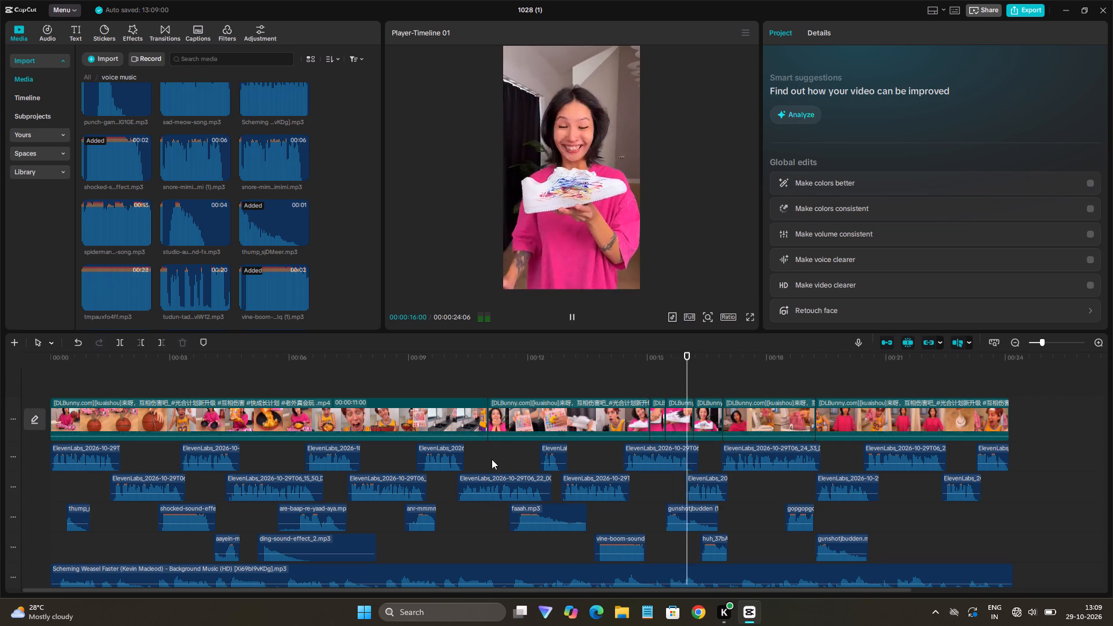
click(559, 552)
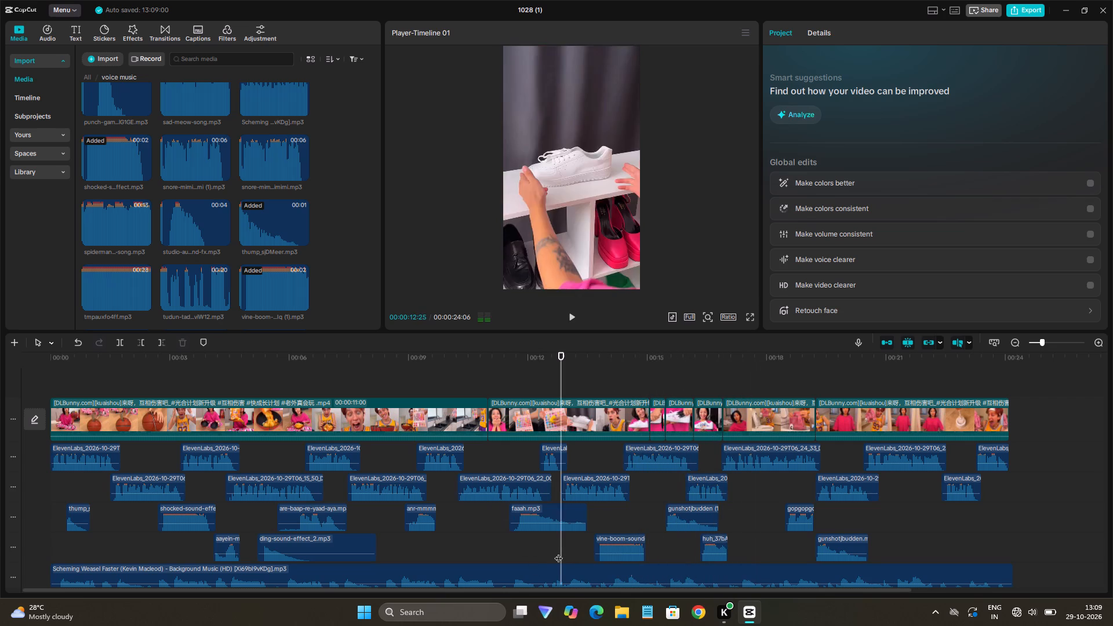
key(space)
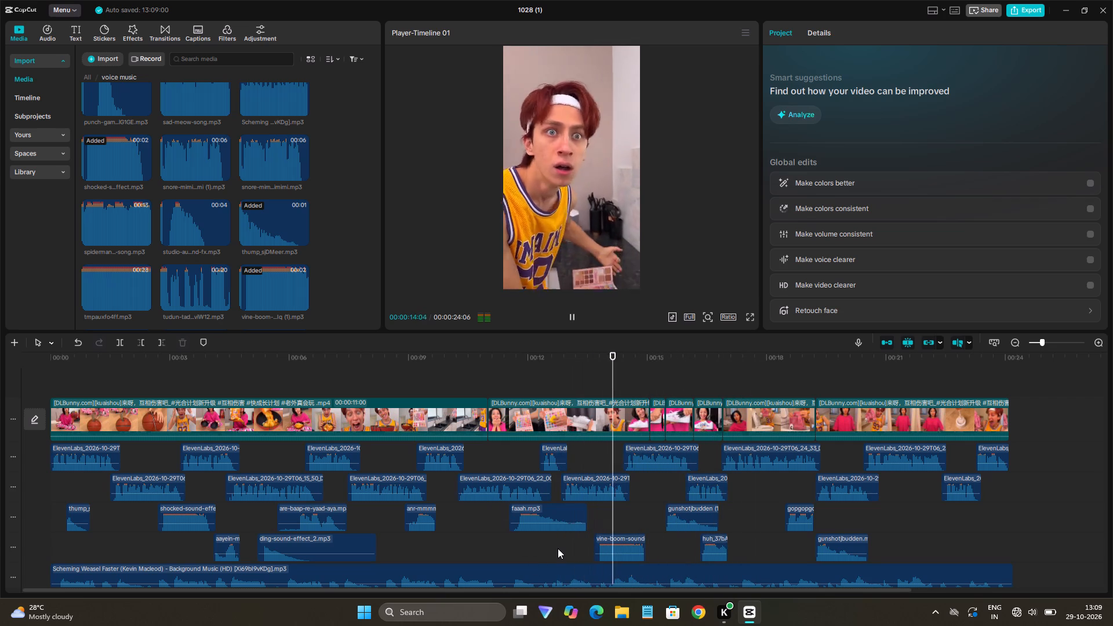
key(space)
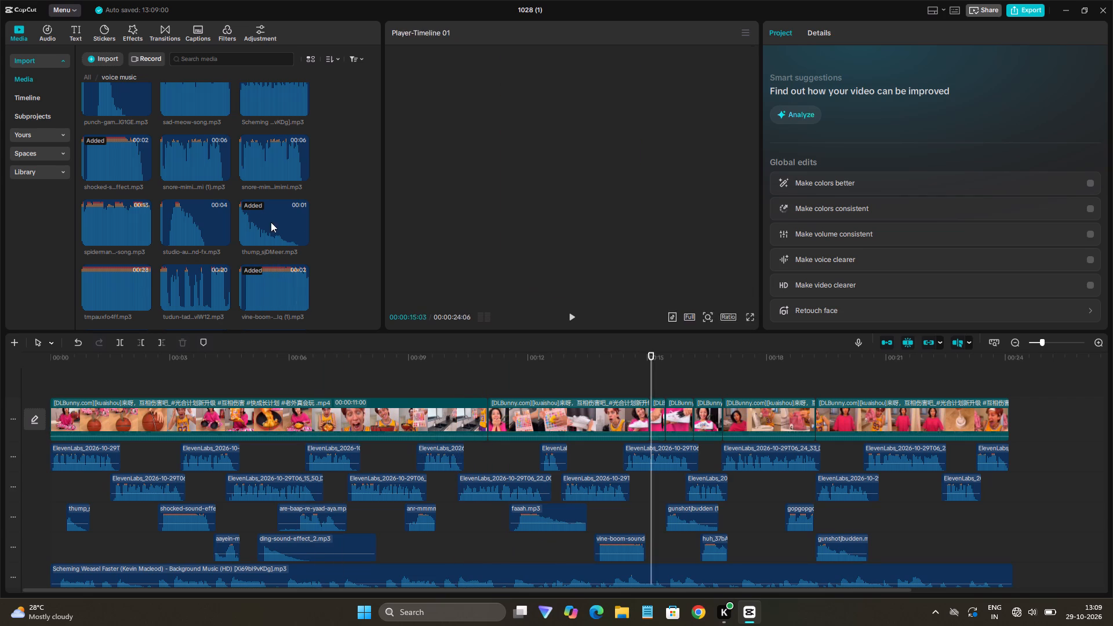
Audition the tmpauxfo4ff, tudun-tad… and both vine-boom sounds near the end of the voice music folder.
scroll(259, 212, down, 2)
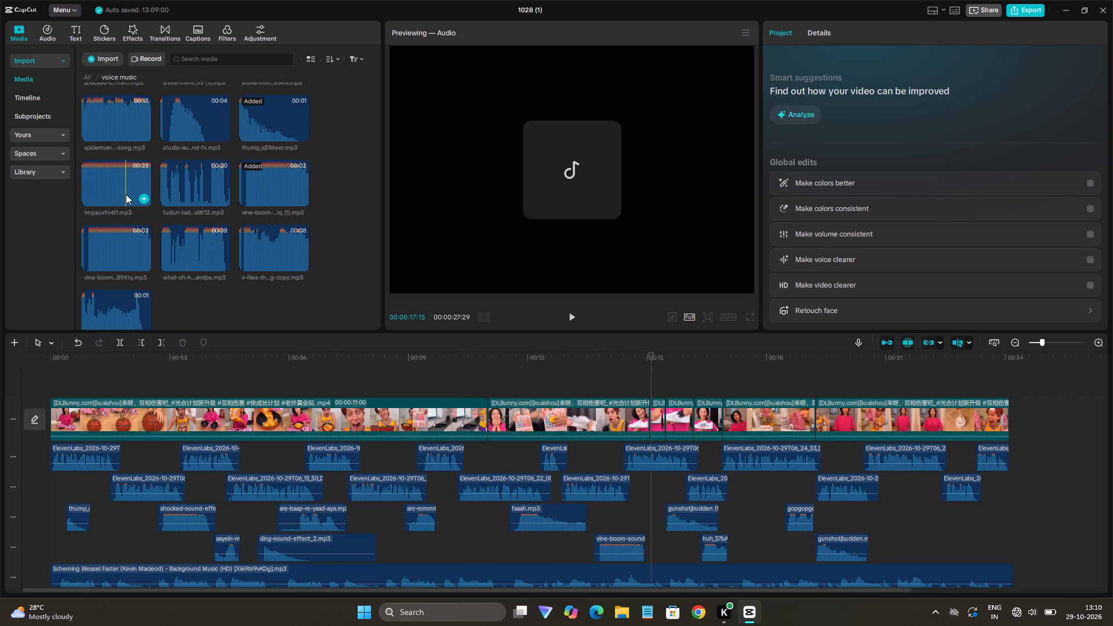
key(space)
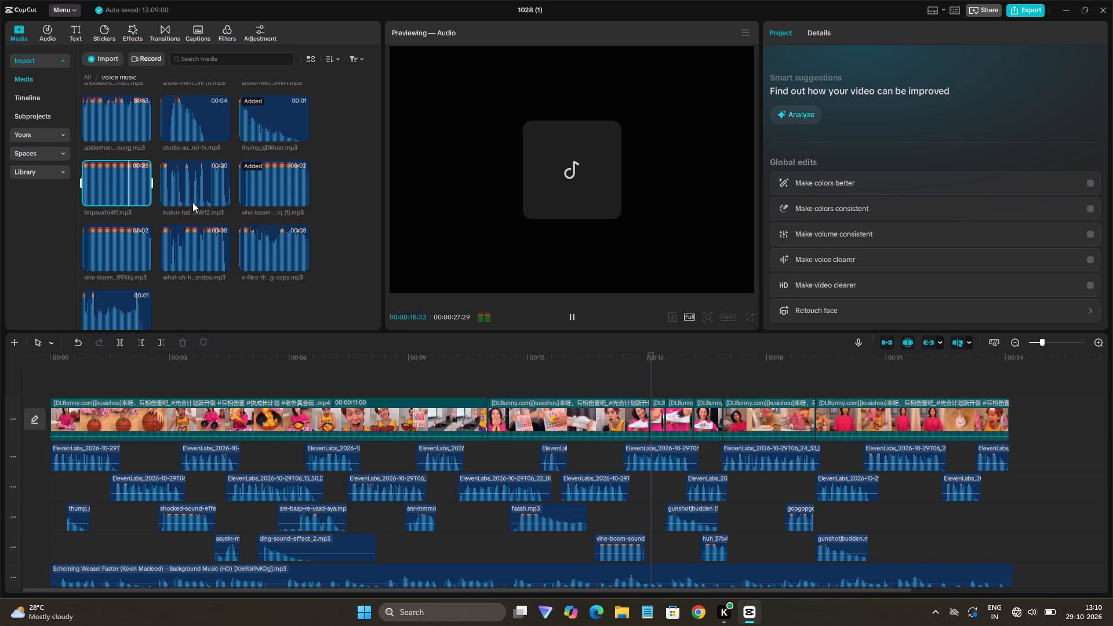
key(space)
click(210, 179)
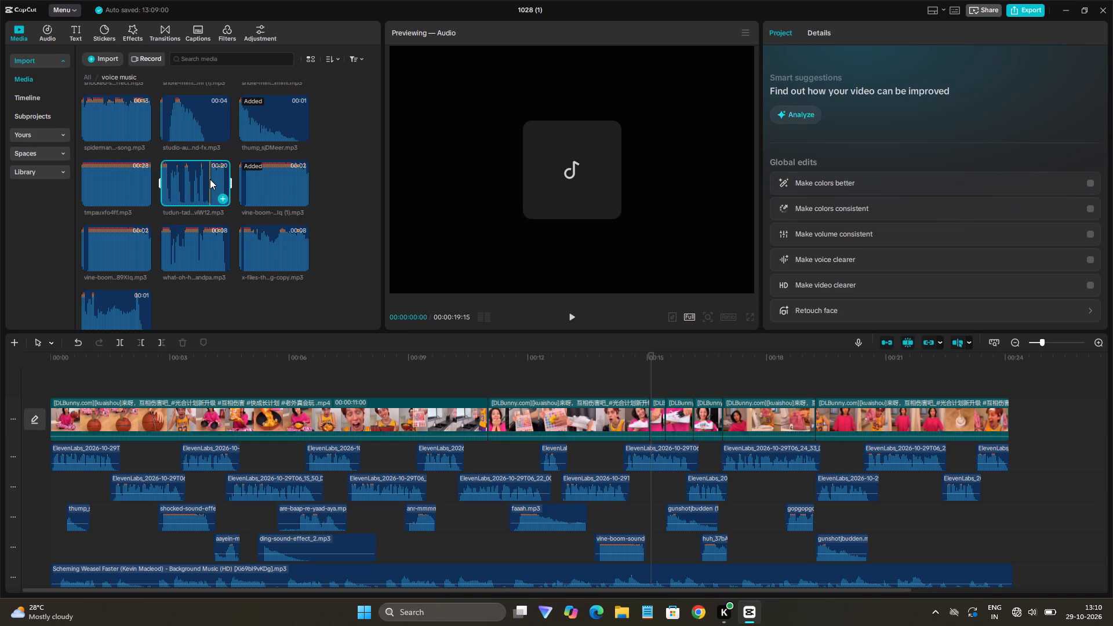
click(206, 175)
key(space)
click(261, 188)
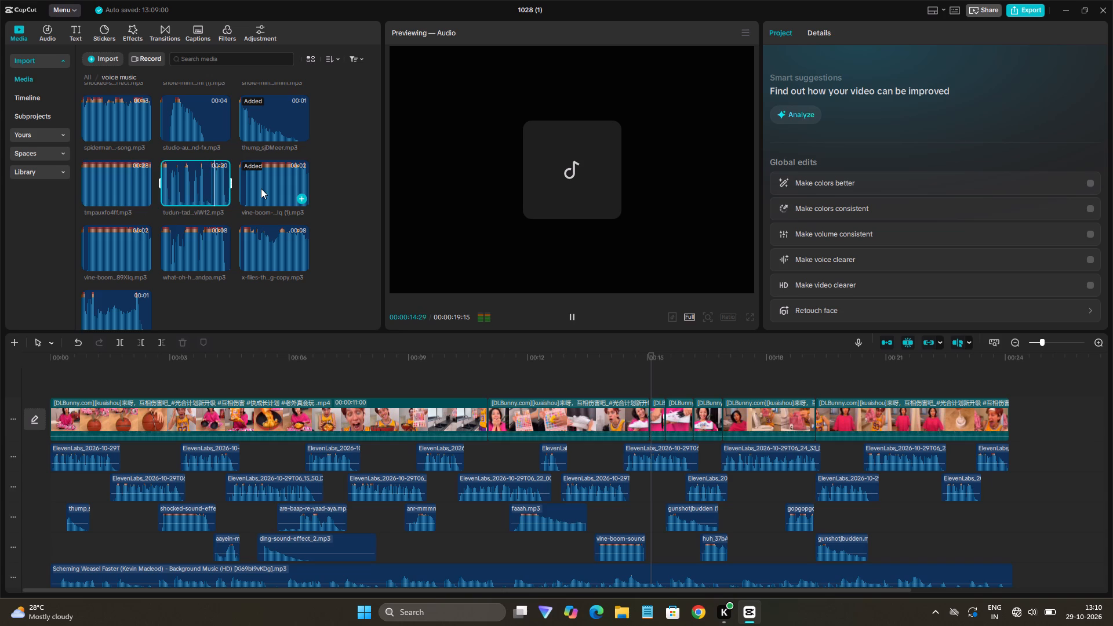
key(space)
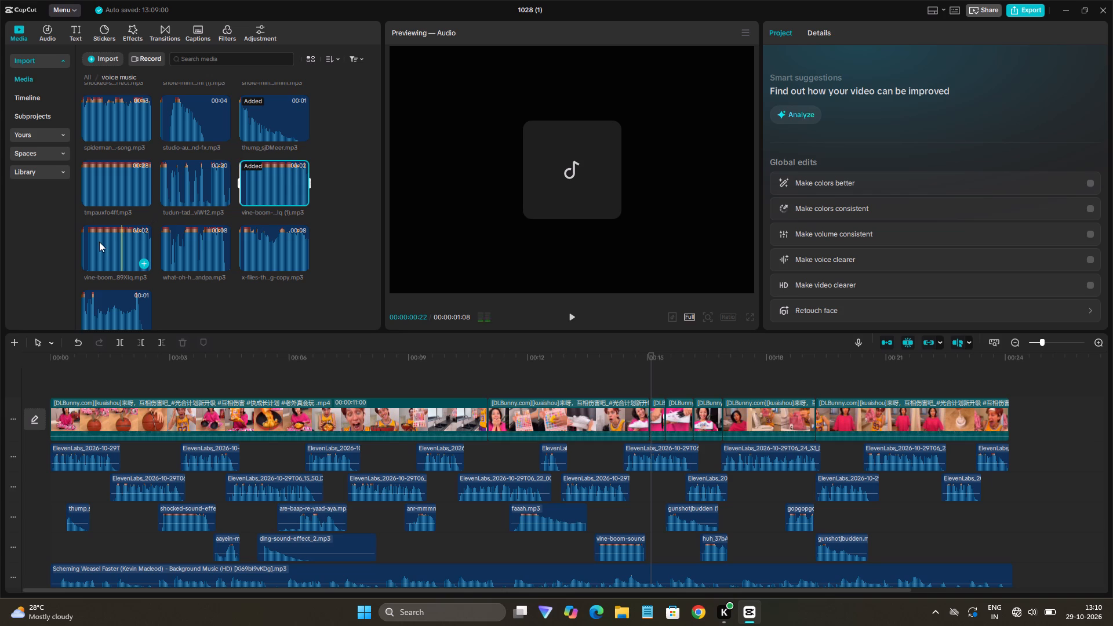
click(98, 242)
key(space)
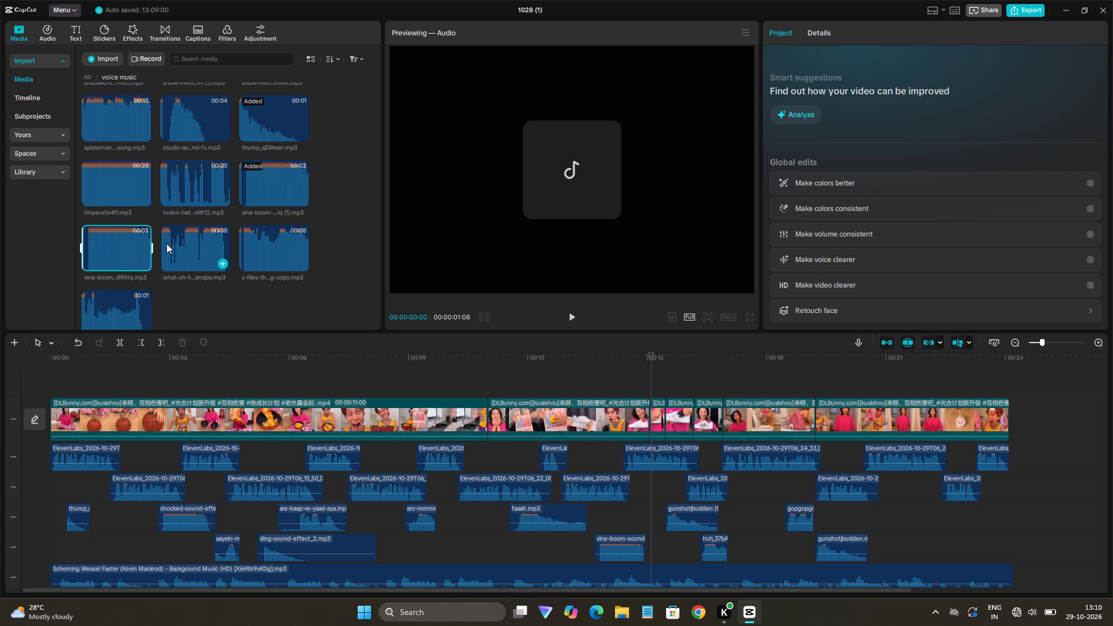
key(space)
Audition the what-oh-h…andpa and x-files-th…g-copy sounds and the last one-second sound in the voice music folder.
click(178, 245)
key(space)
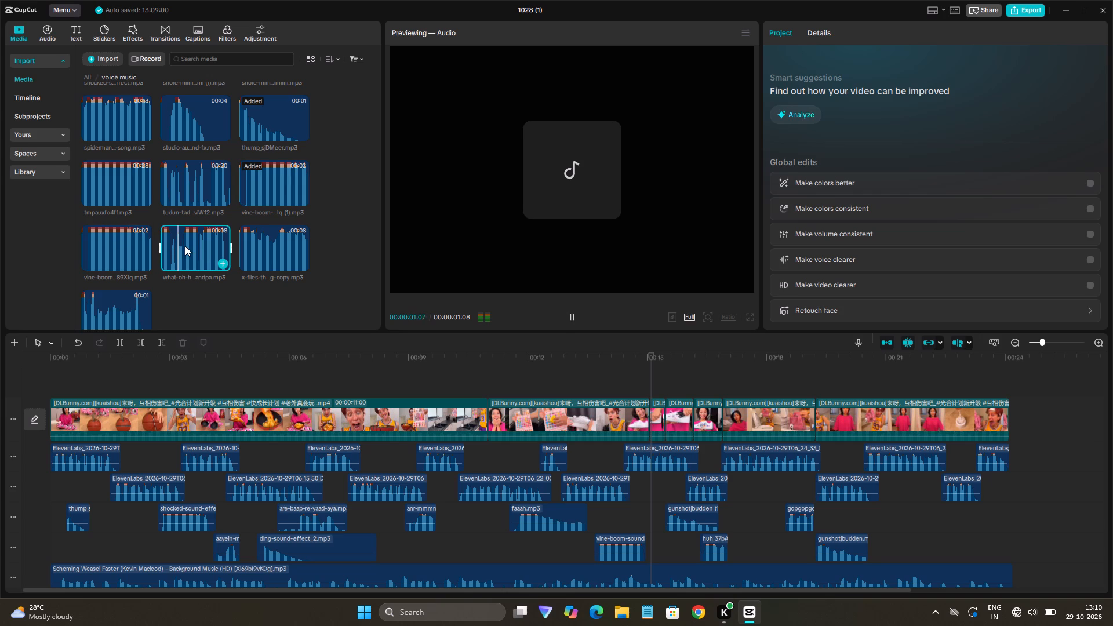
click(185, 246)
key(space)
click(253, 259)
key(space)
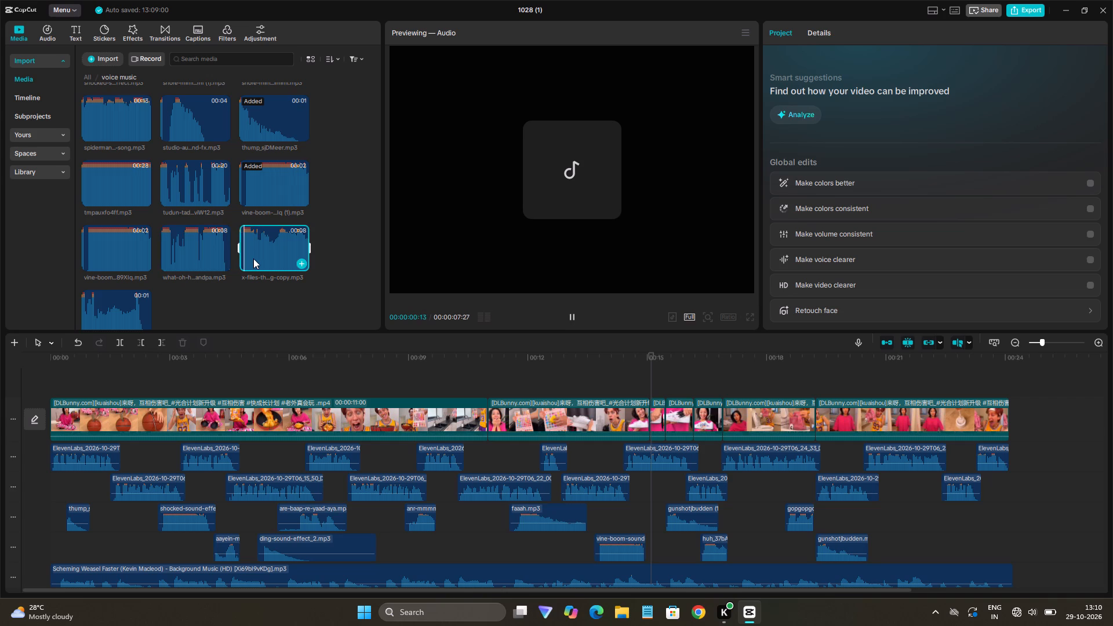
click(176, 249)
key(space)
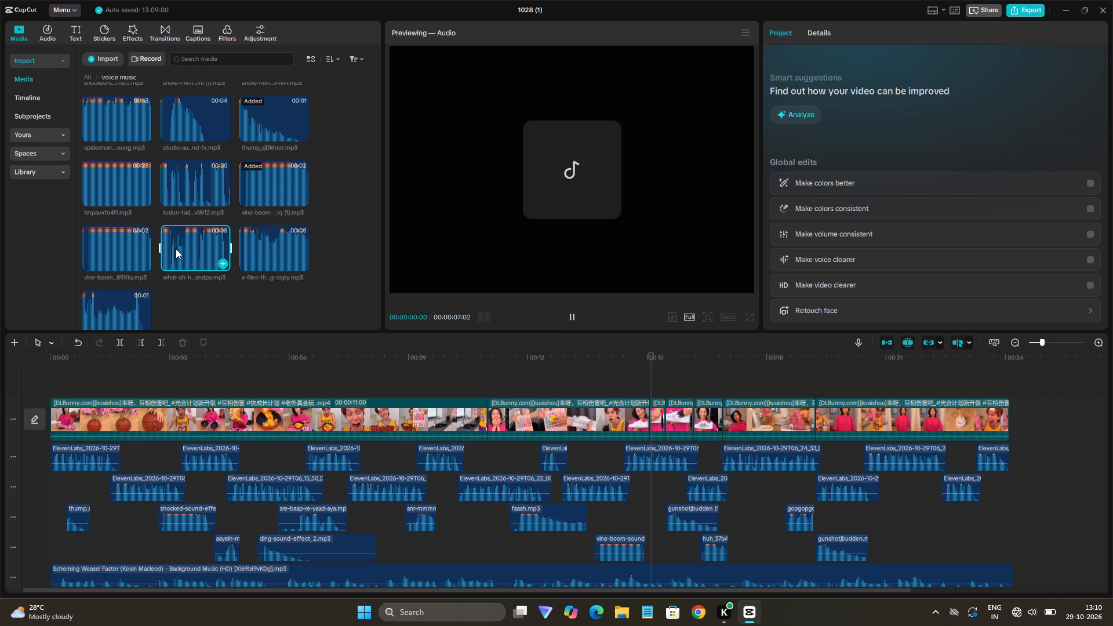
click(245, 256)
key(space)
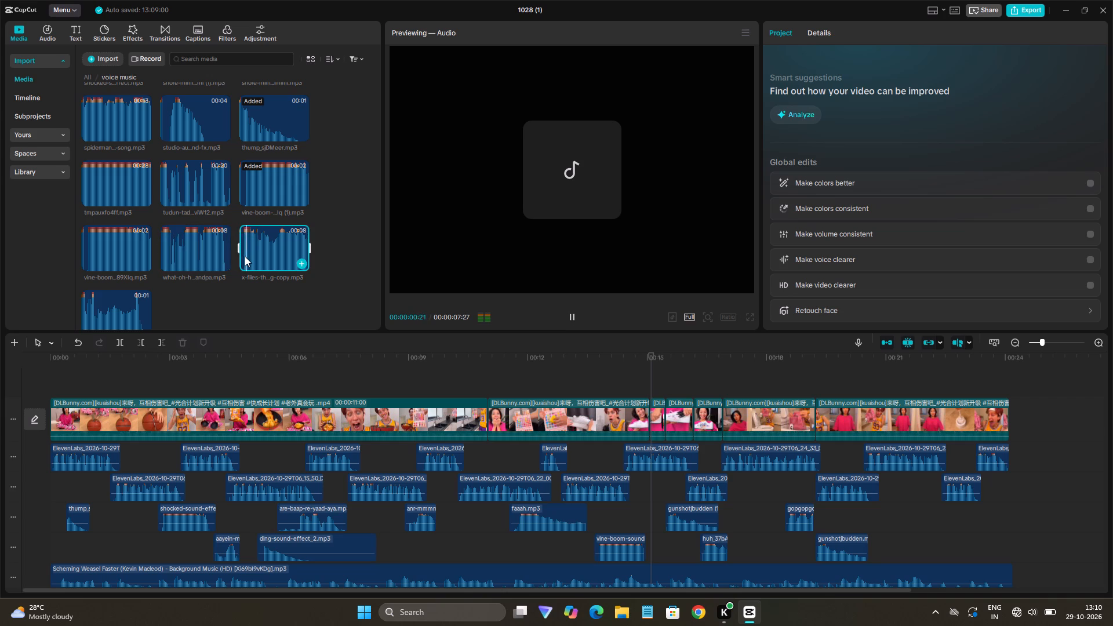
click(86, 296)
key(space)
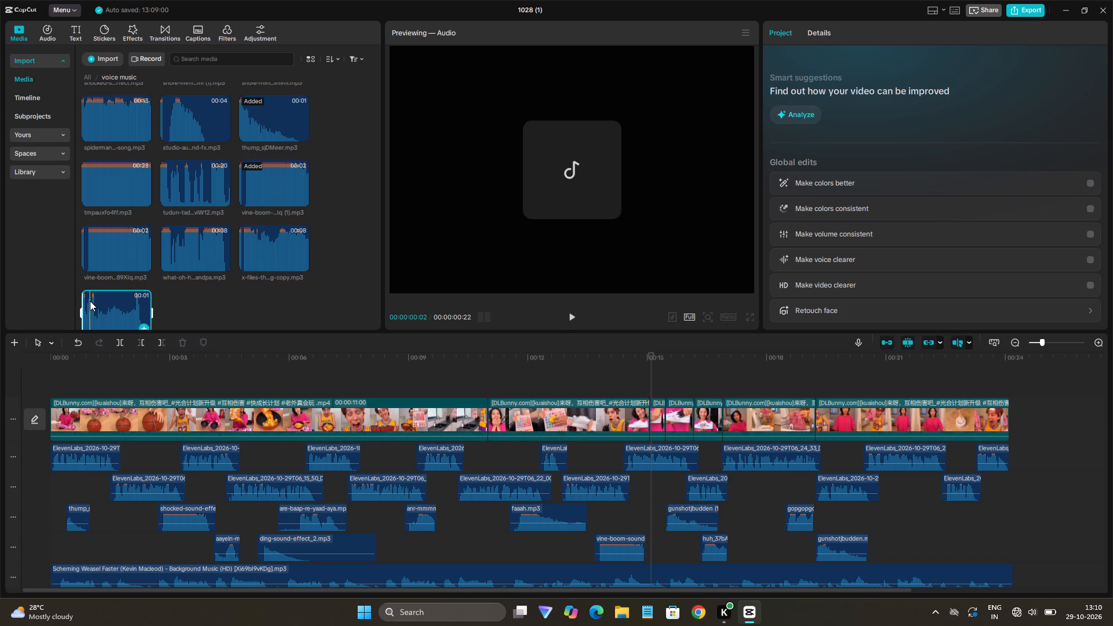
click(90, 301)
key(space)
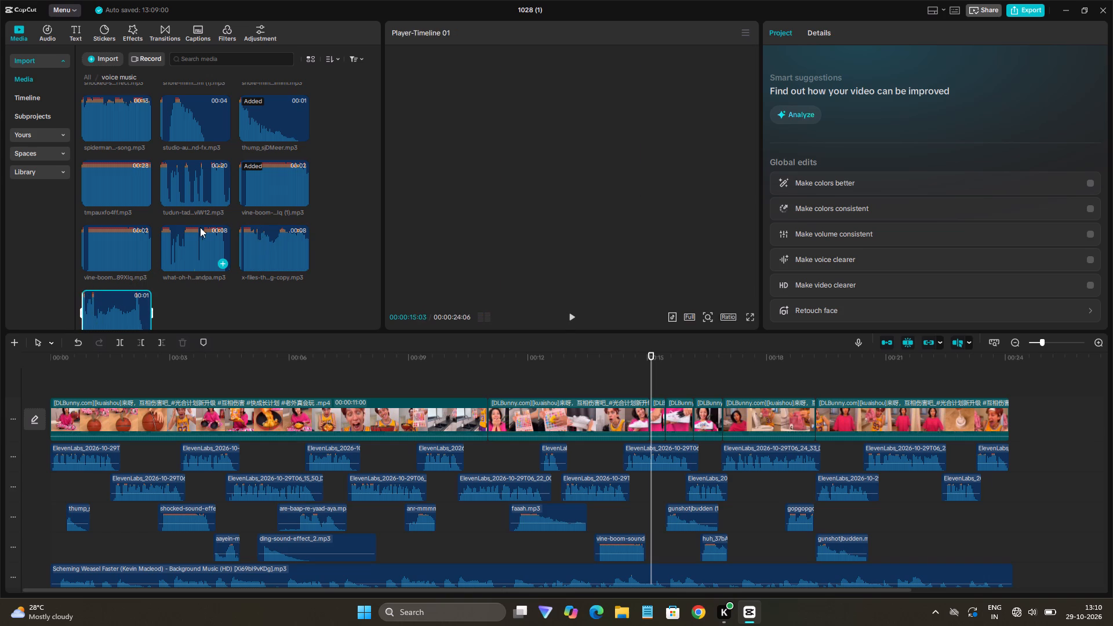
Audition the anime-wow…ffect, anr-mmmm-sound and are-baap-r…ad-aya sounds near the start of the voice music folder.
scroll(220, 227, up, 9)
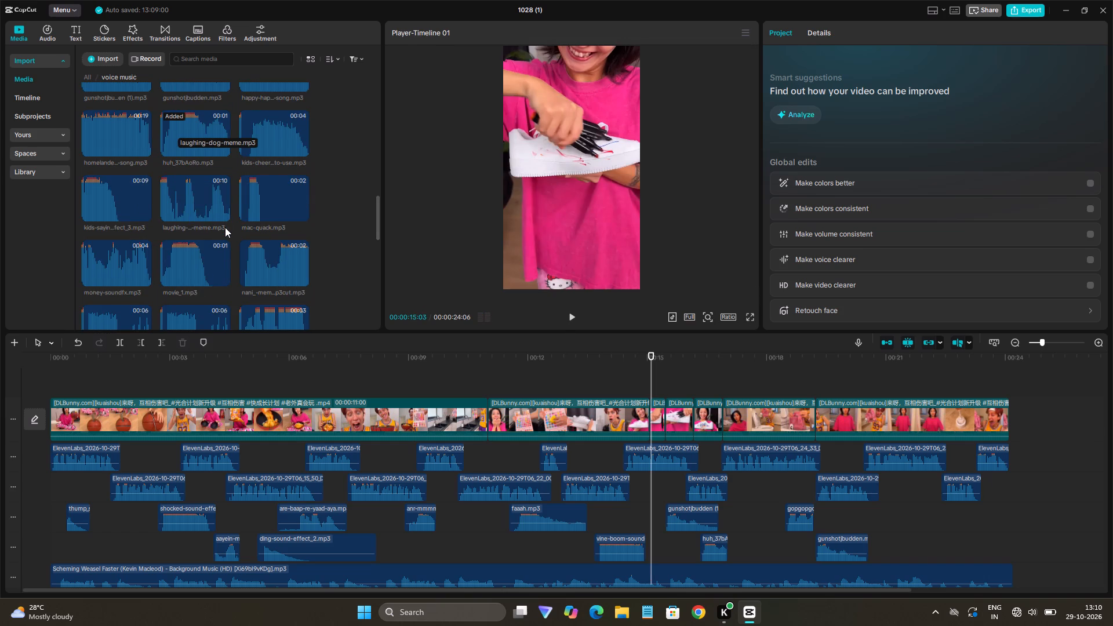
scroll(225, 227, up, 16)
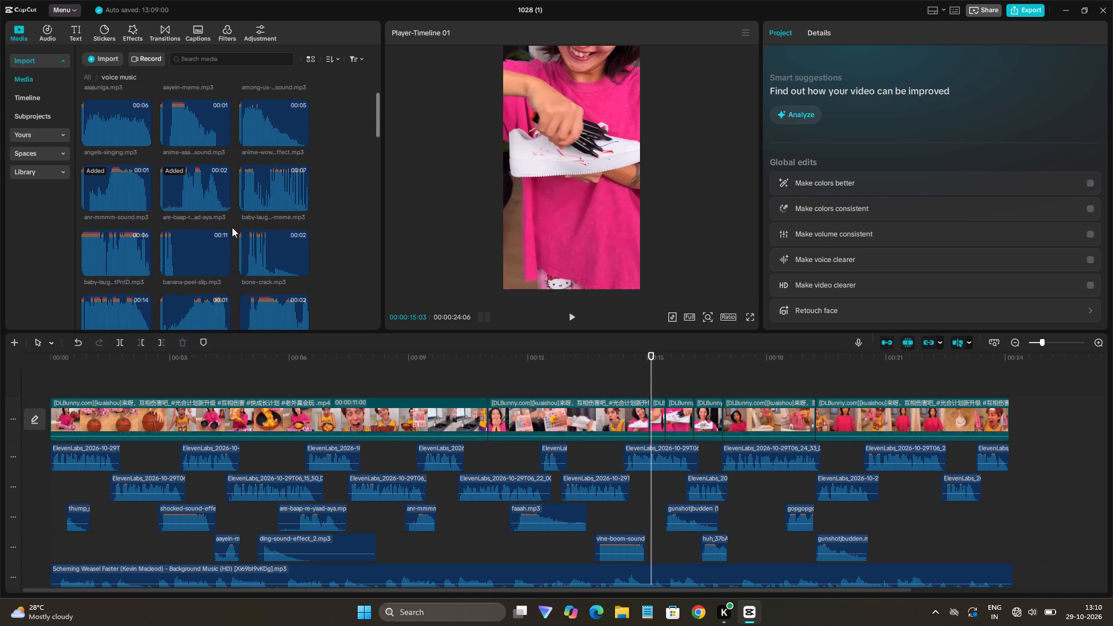
scroll(232, 227, up, 7)
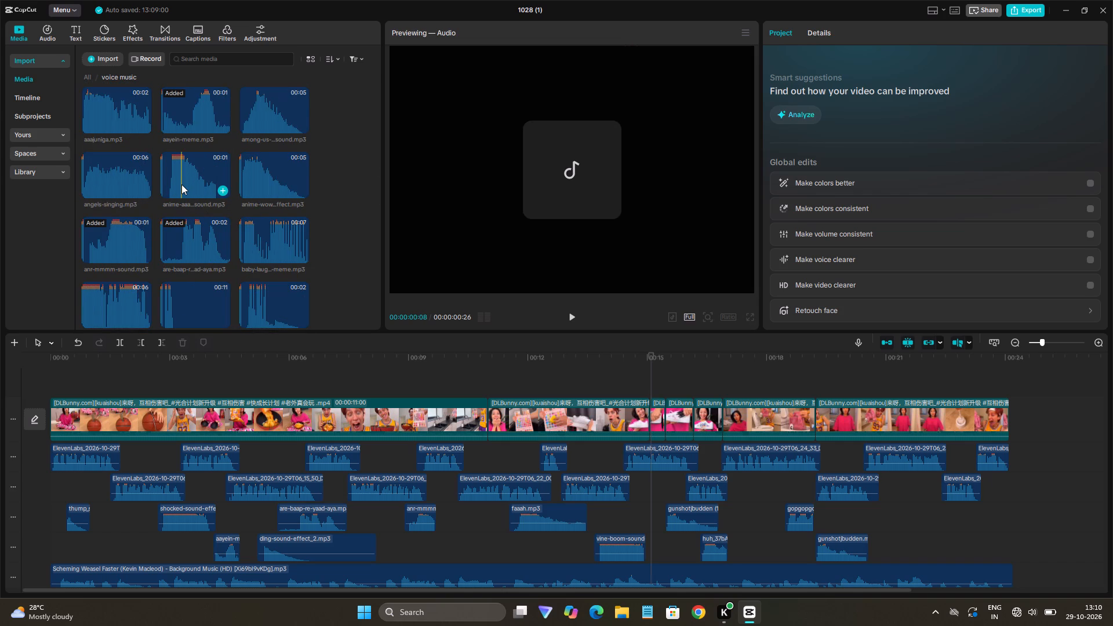
key(space)
key(space)
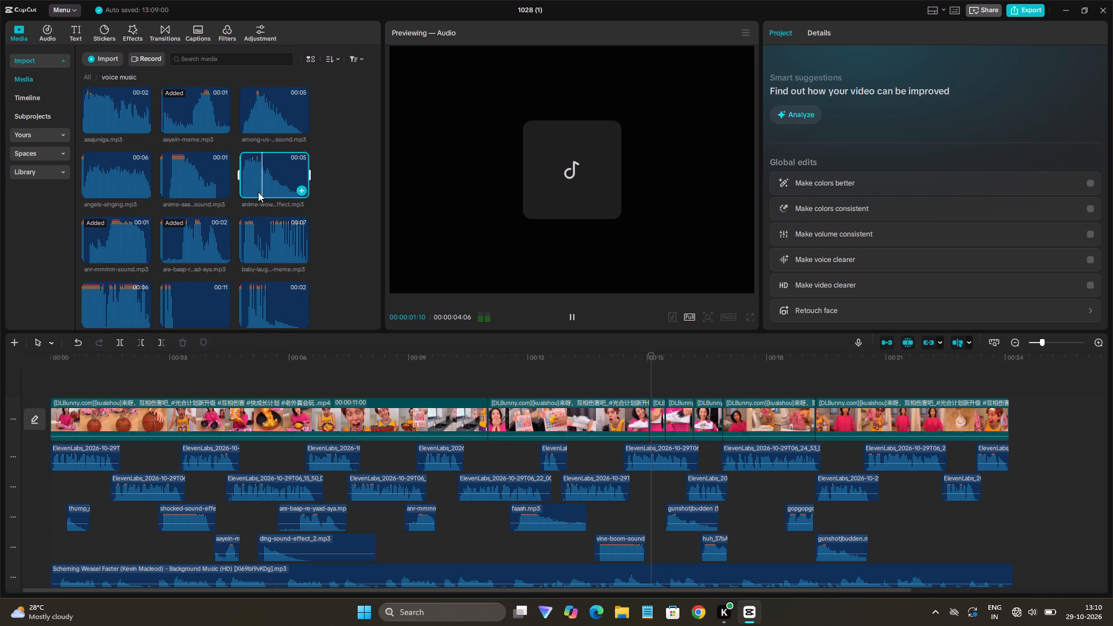
key(space)
click(104, 241)
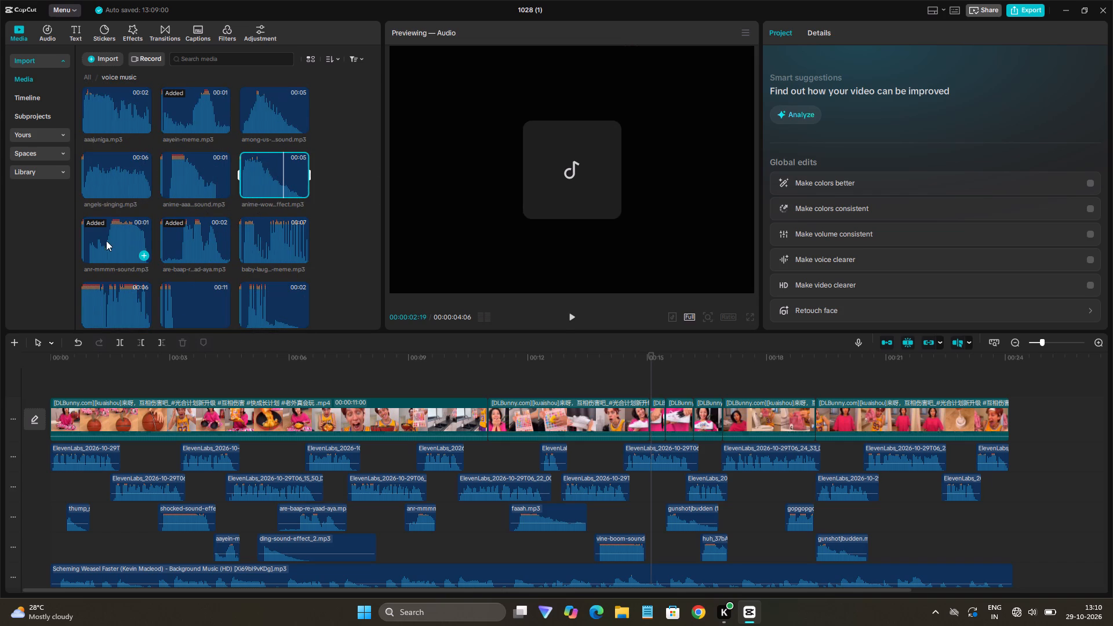
key(space)
key(space)
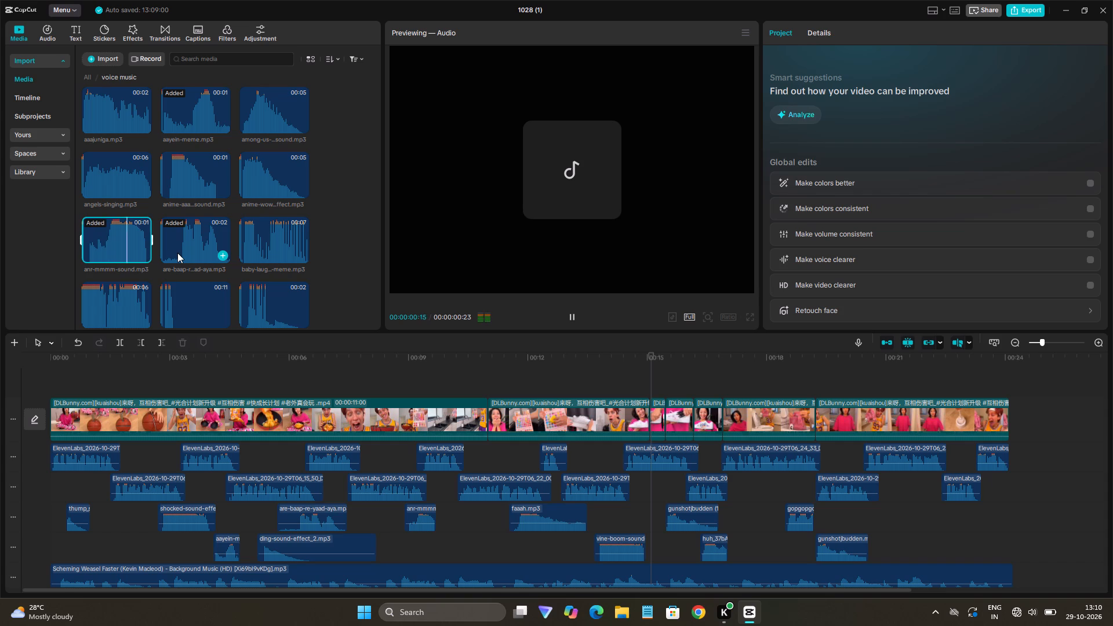
click(177, 253)
key(space)
Audition both baby-laug… sounds, banana-peel-slip and bone-crack in the voice music folder.
click(253, 253)
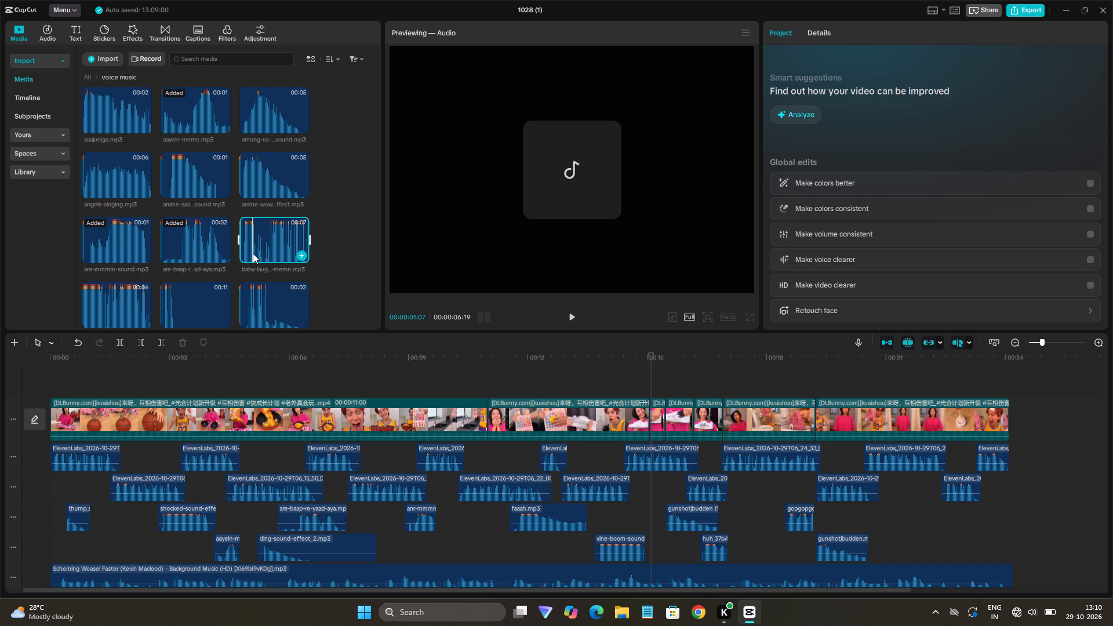
key(space)
click(121, 299)
key(space)
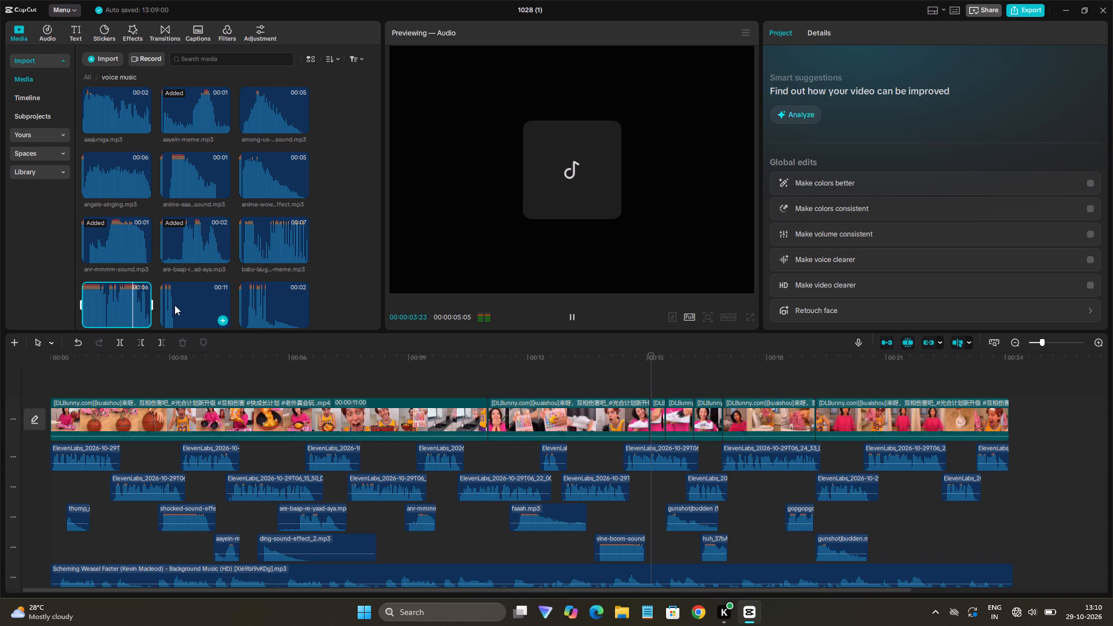
click(174, 305)
key(space)
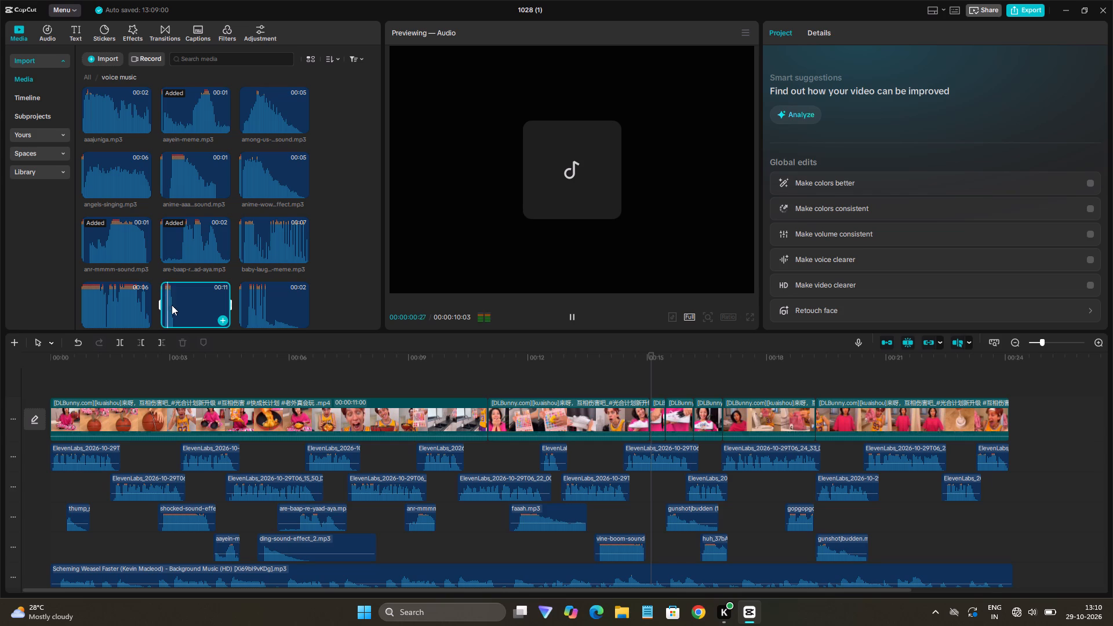
click(241, 298)
key(space)
key(space)
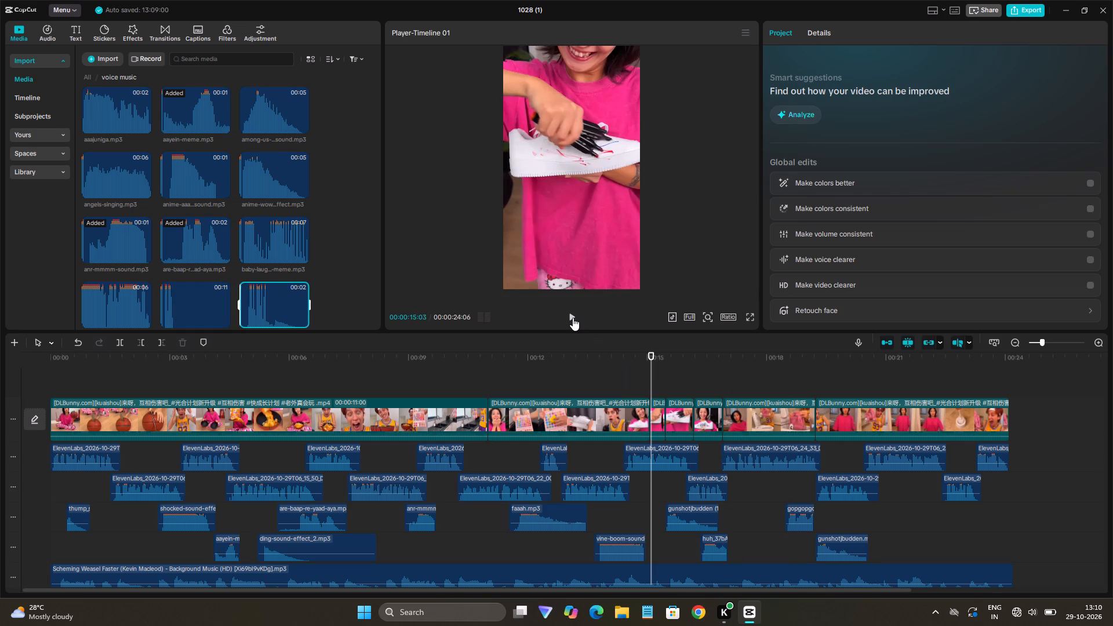
Play the timeline from 00:00:15:03 to the end and check the white-shoe shelf shot at 00:00:13:08.
click(573, 318)
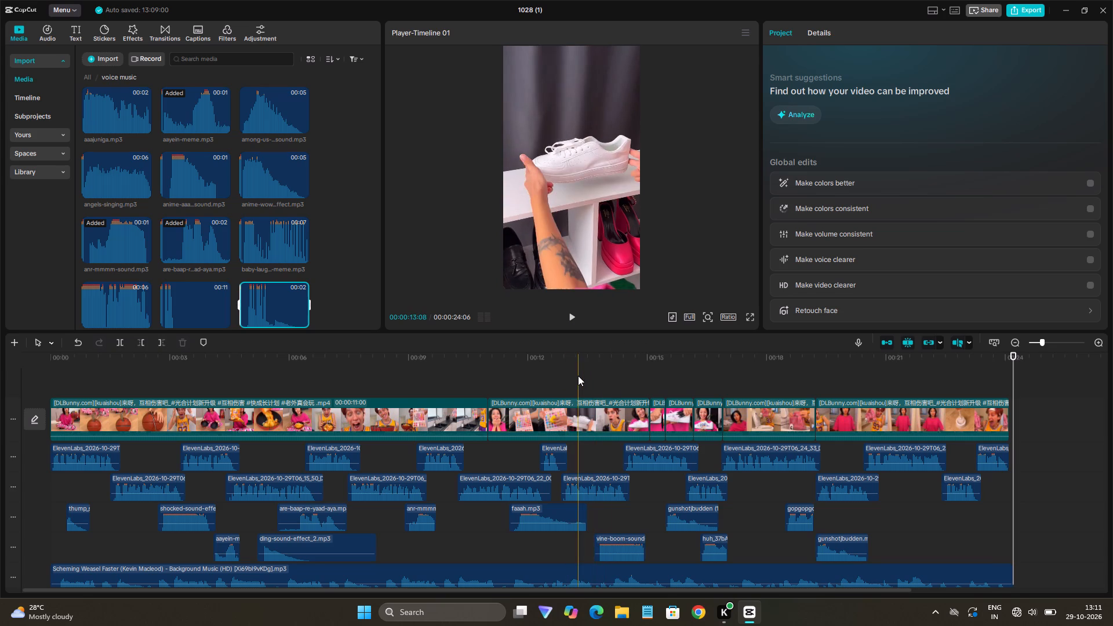
key(space)
key(space)
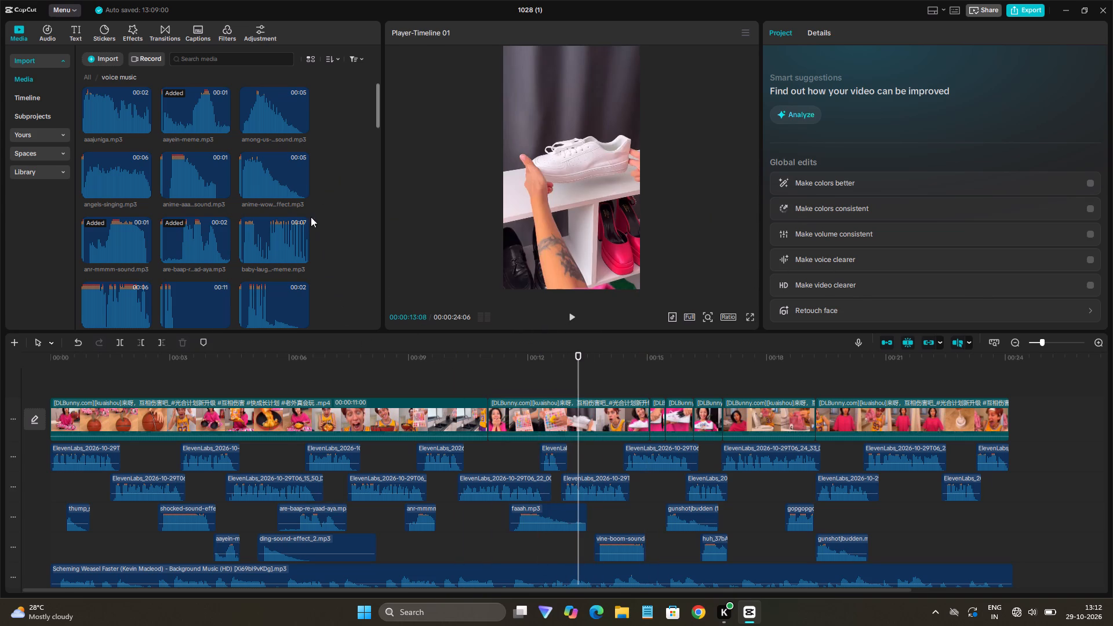
Audition the seven-second baby-laug…meme sound in the voice music folder.
click(279, 229)
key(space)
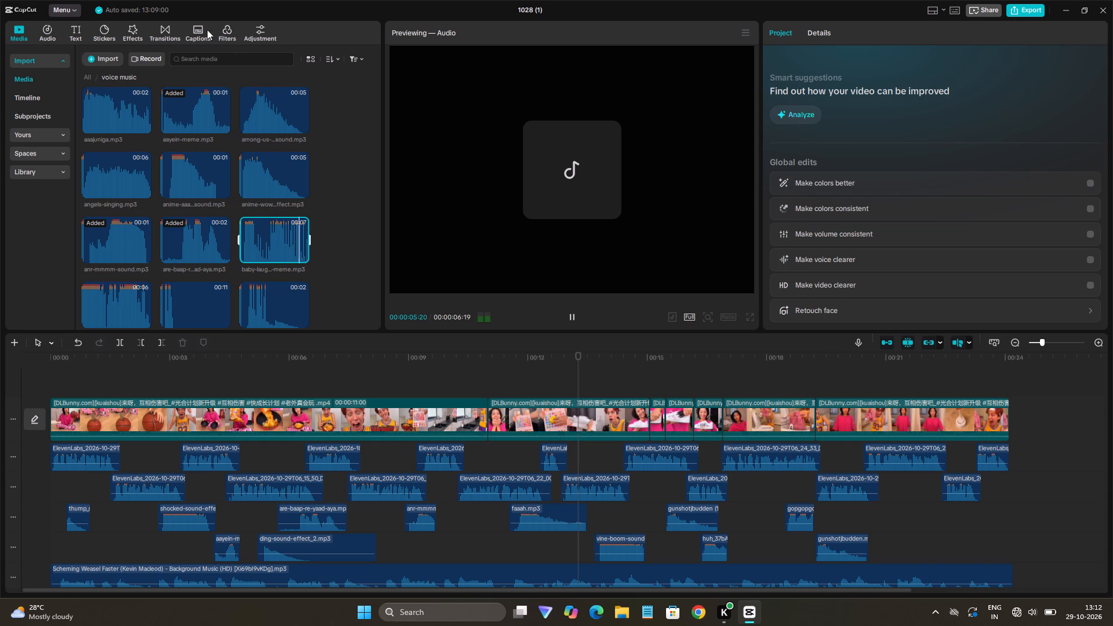
Open the stock audio library.
click(40, 35)
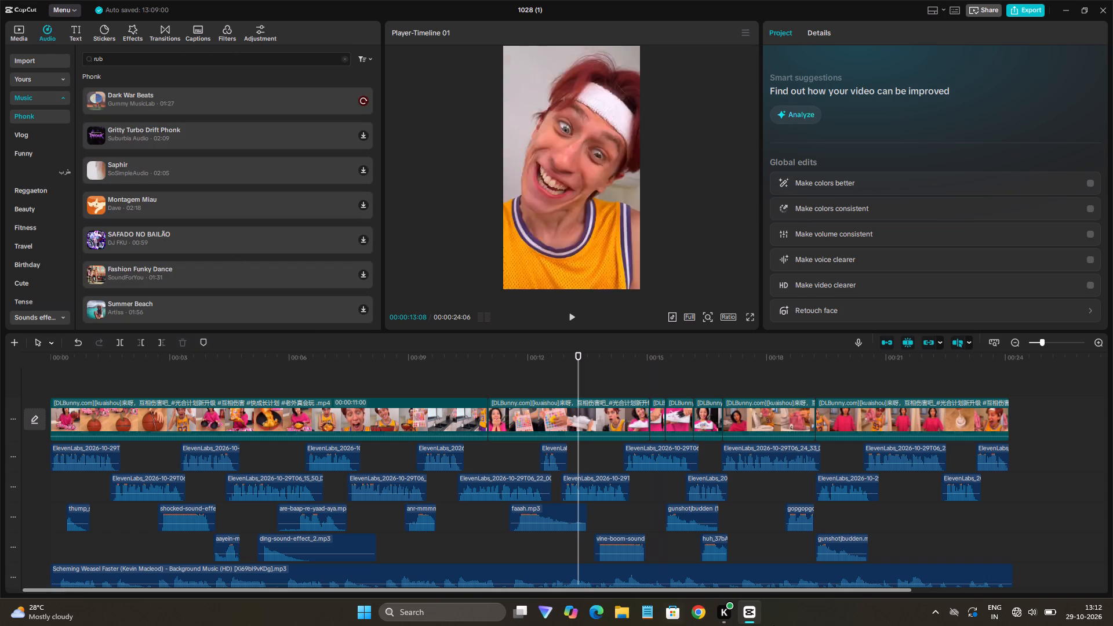
Check the list of available Wi-Fi networks in the system settings and return to the timeline.
click(1023, 621)
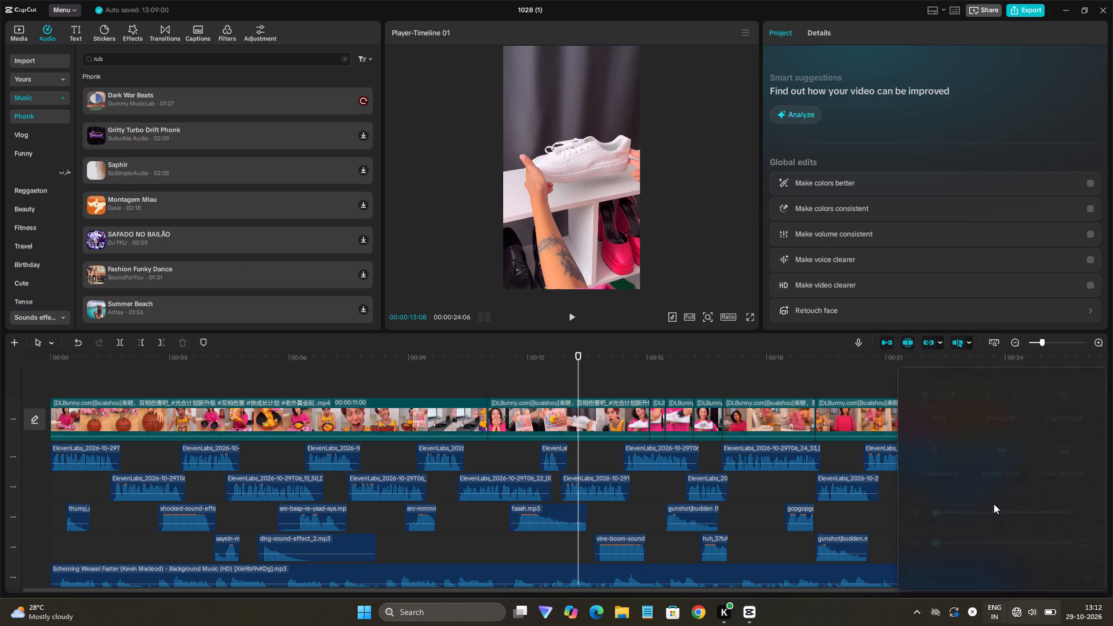
click(952, 394)
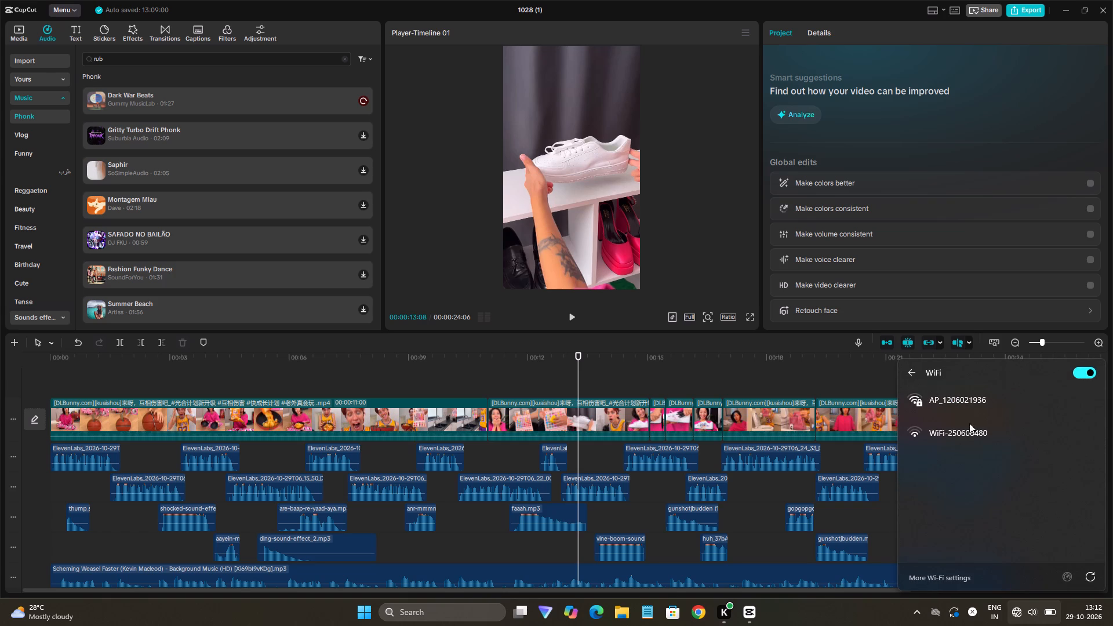
click(868, 375)
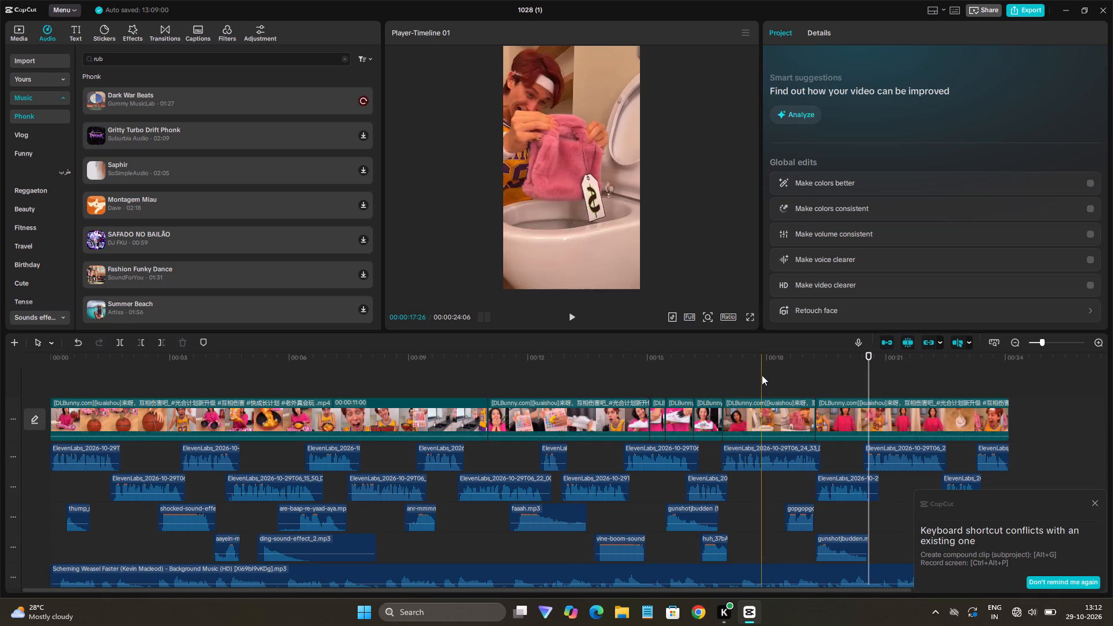
Play the timeline's opening, restart it from 00:00:00:04 and stop at the basketball-cutting shot at 00:00:02:10.
click(97, 377)
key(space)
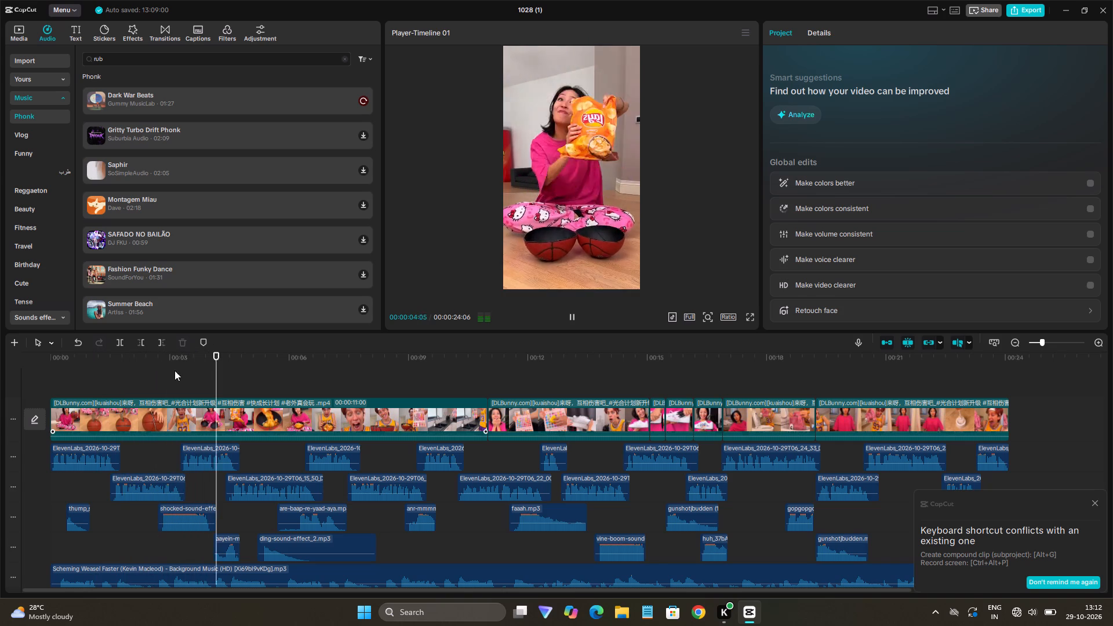
click(50, 373)
click(56, 373)
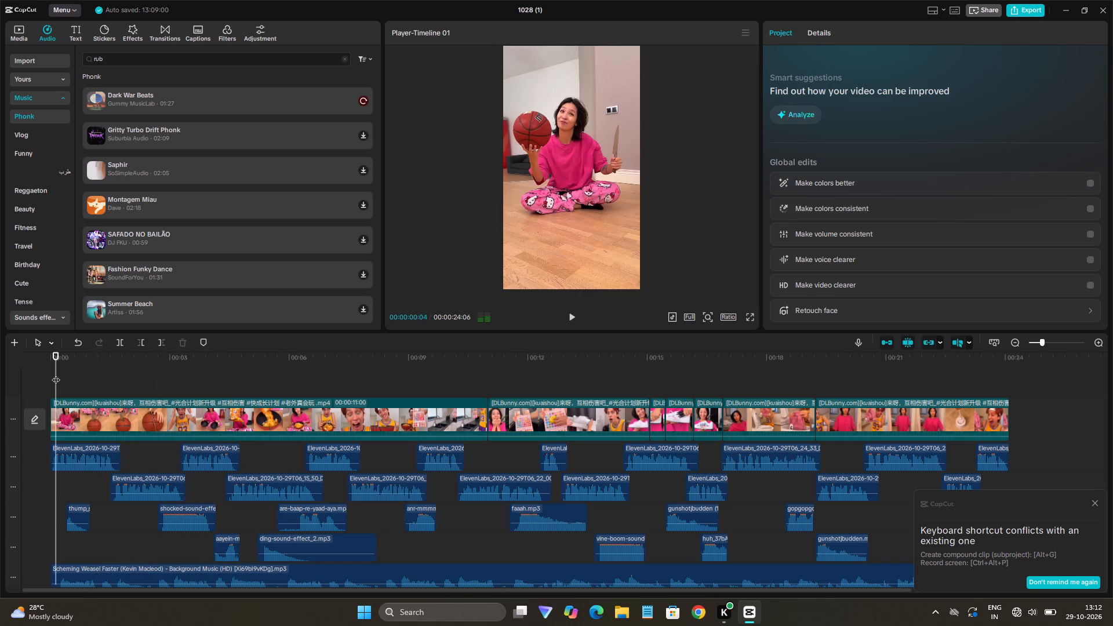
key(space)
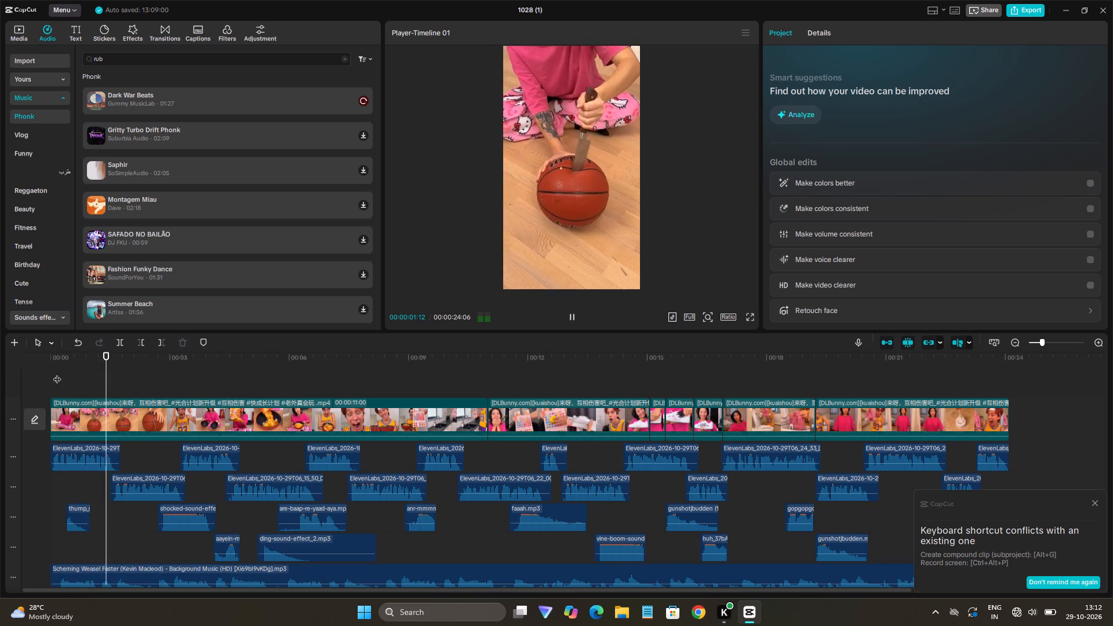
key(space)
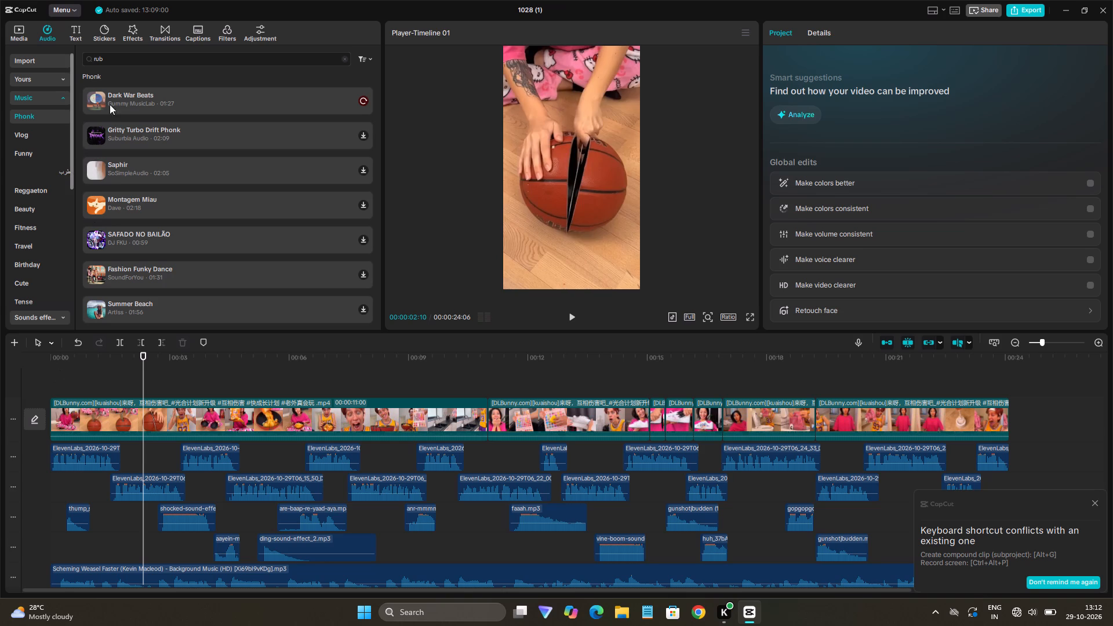
Clear the "rub" search from the audio library and return to the imported voice music sounds.
click(161, 59)
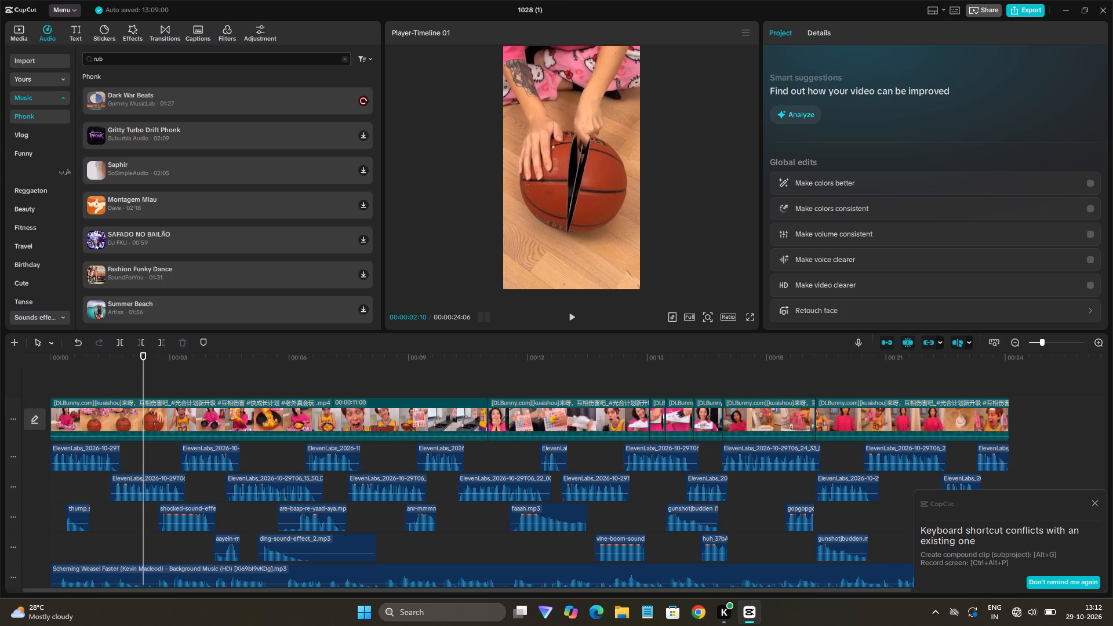
key(BackSpace)
key(BackSpace)
key(BackSpace)
key(BackSpace)
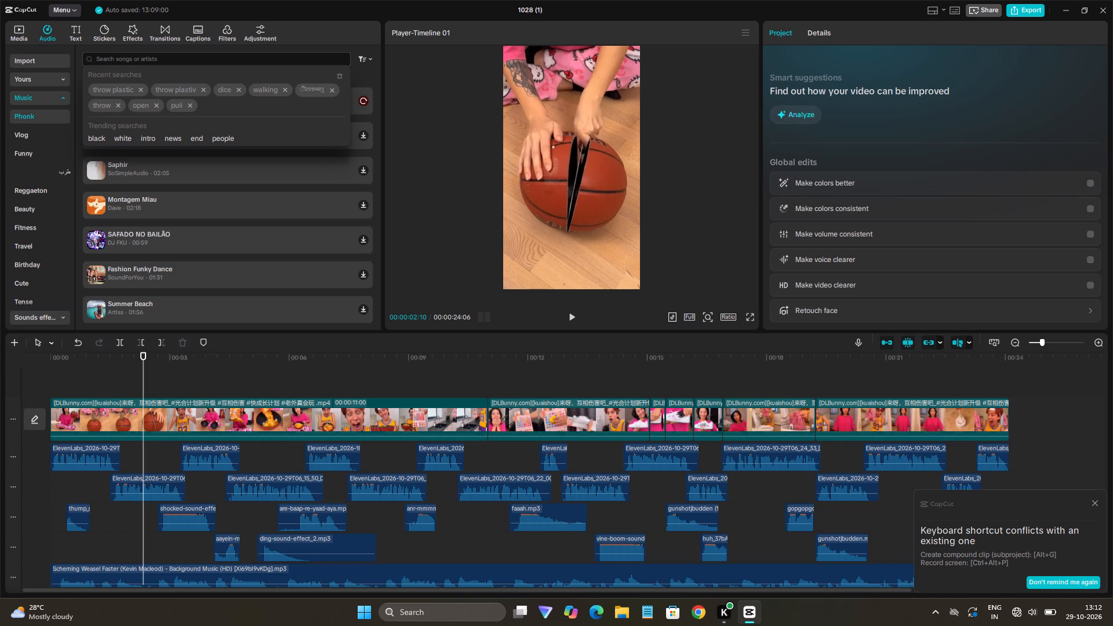
click(13, 28)
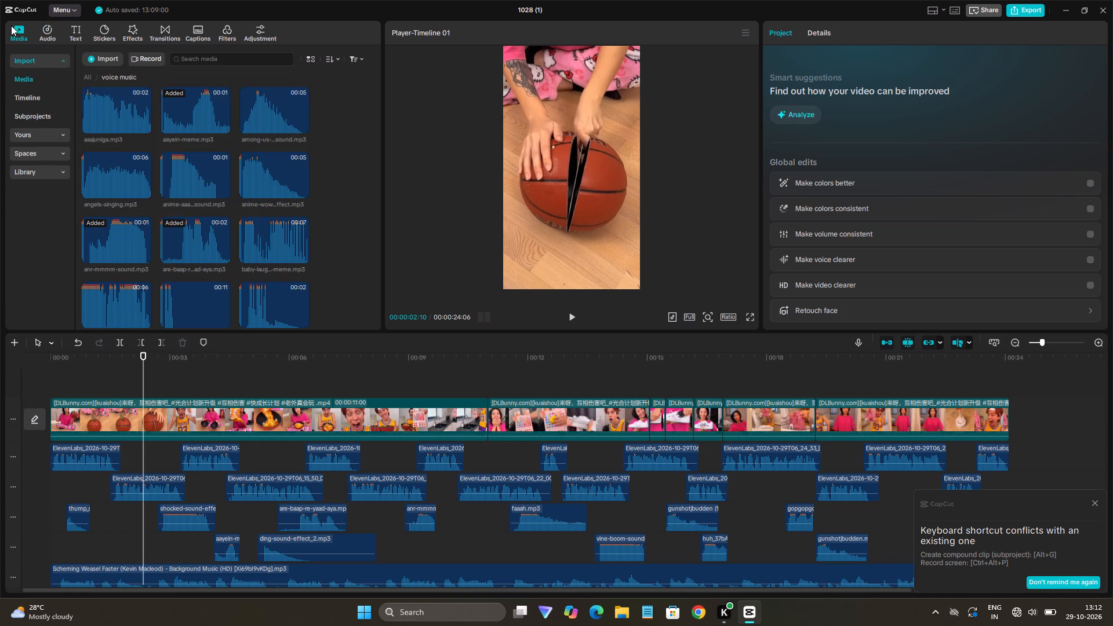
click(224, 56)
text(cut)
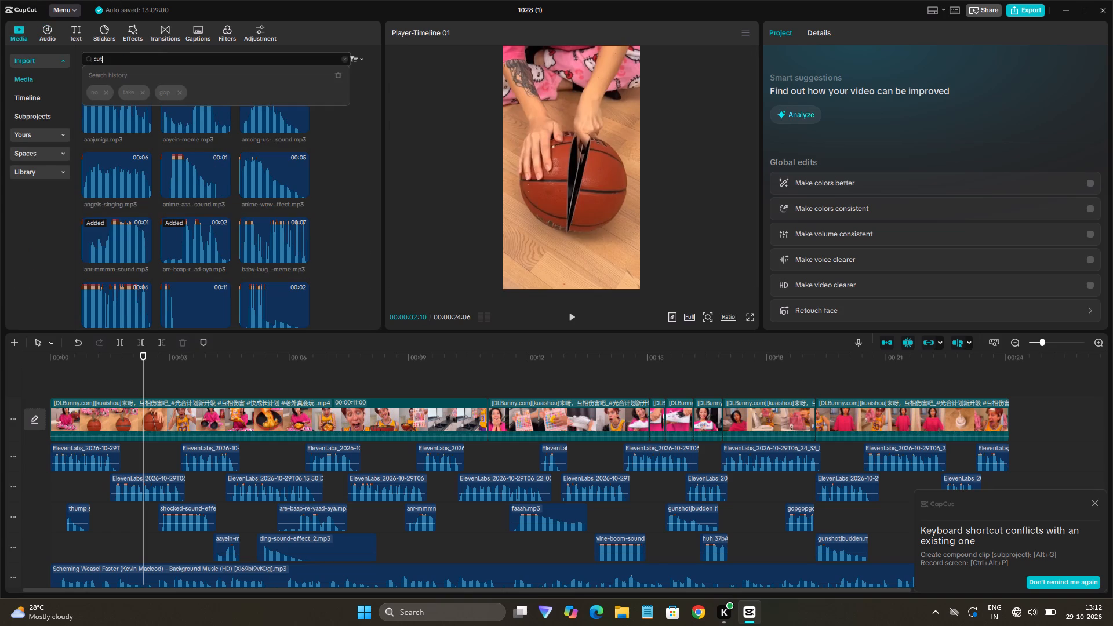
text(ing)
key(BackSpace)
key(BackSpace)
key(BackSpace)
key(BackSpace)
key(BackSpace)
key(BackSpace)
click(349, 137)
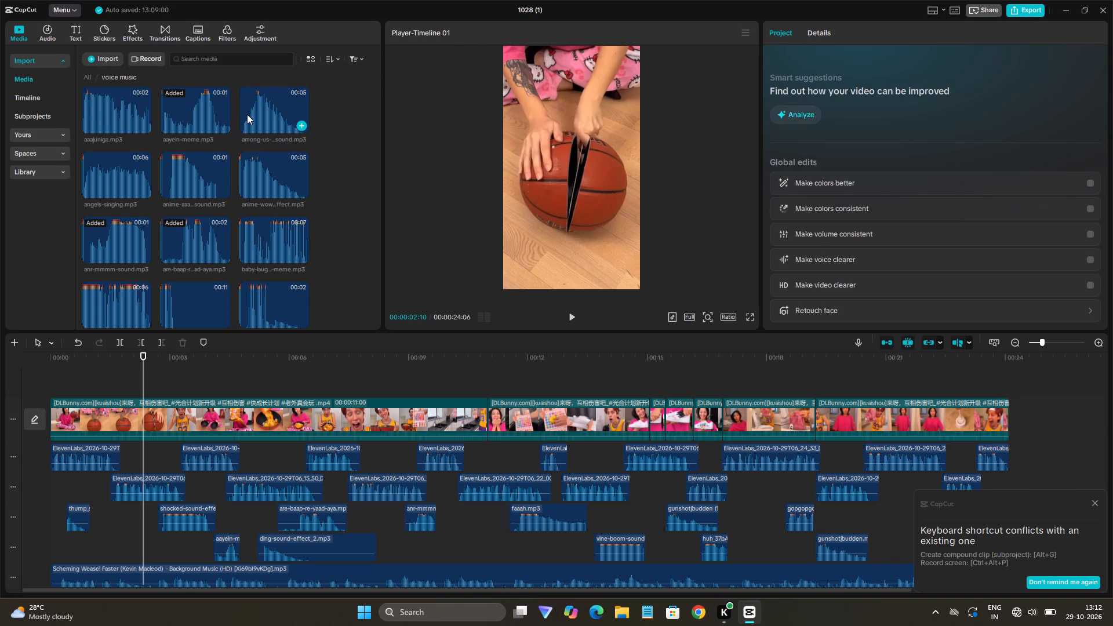
Audition the aaajuniga and aayein-meme sounds at the start of the voice music folder.
scroll(343, 204, up, 5)
scroll(358, 123, up, 3)
click(97, 115)
key(space)
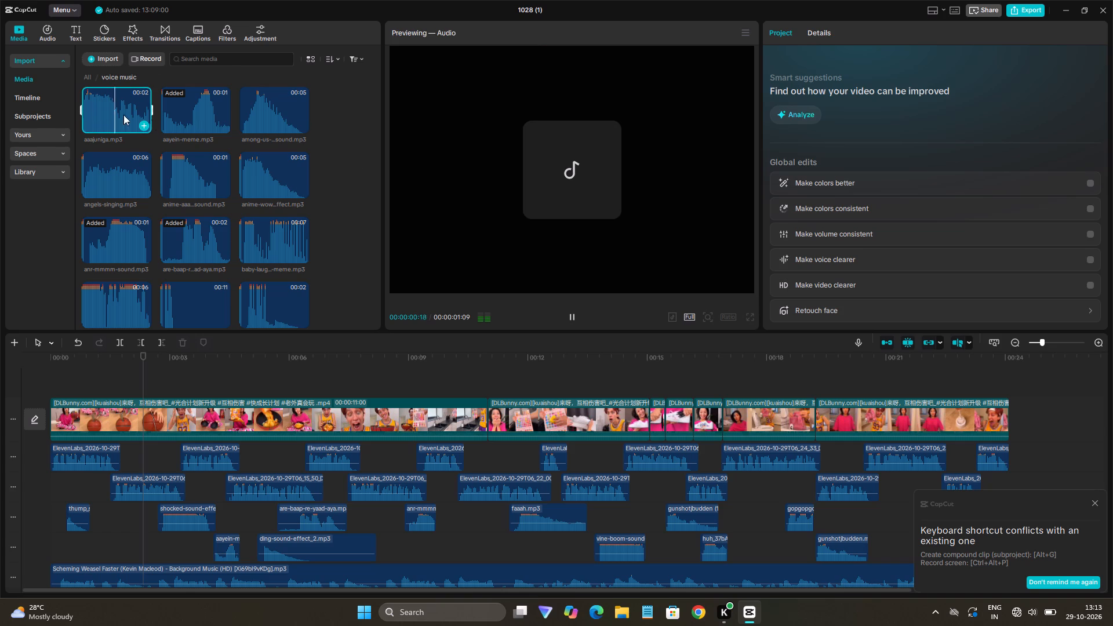
click(168, 119)
key(space)
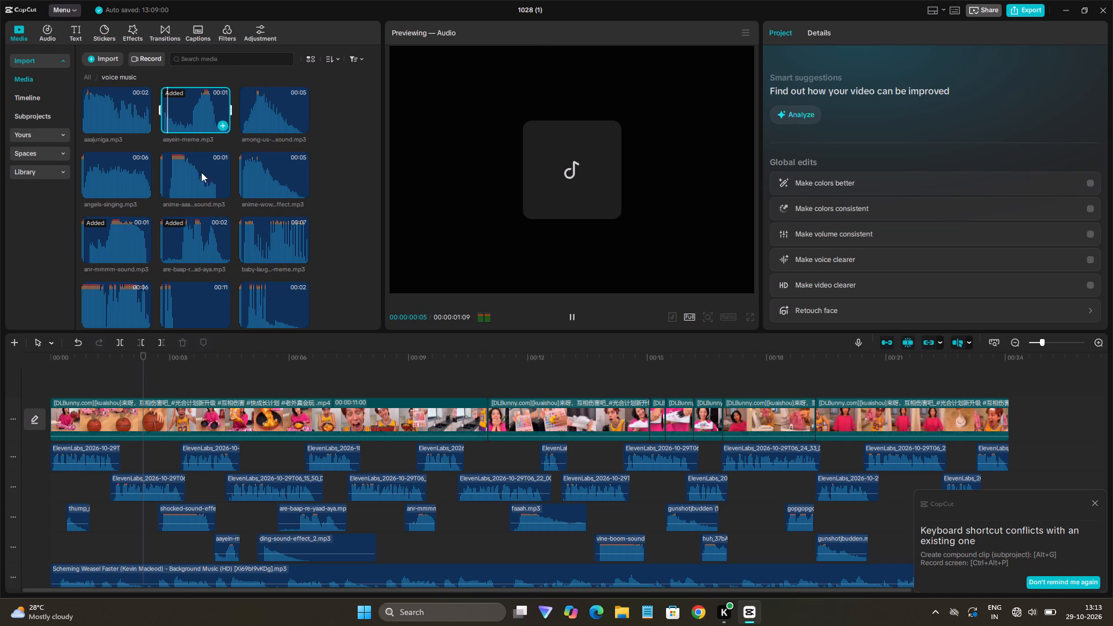
Play the basketball-cutting shot around 00:00:01:29 and place the playhead at 00:00:01:27.
click(132, 393)
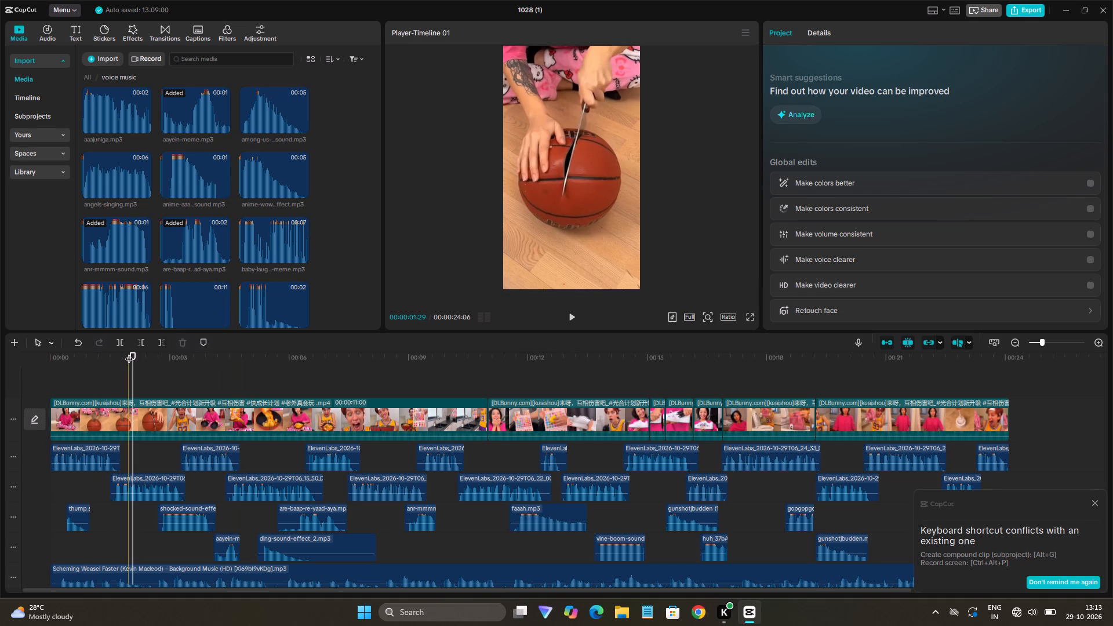
key(space)
key(space)
click(127, 370)
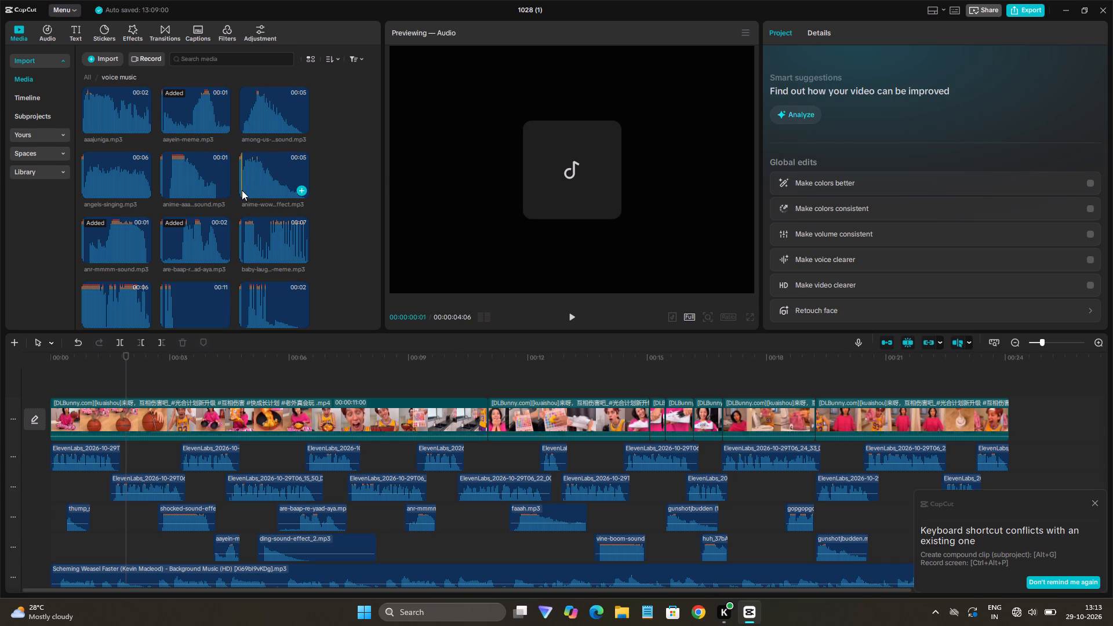
Audition the anime-wow…ffect, anr-mmmm-sound, are-baap-r…ad-aya and both baby-laug… sounds for the basketball-cutting shot.
key(space)
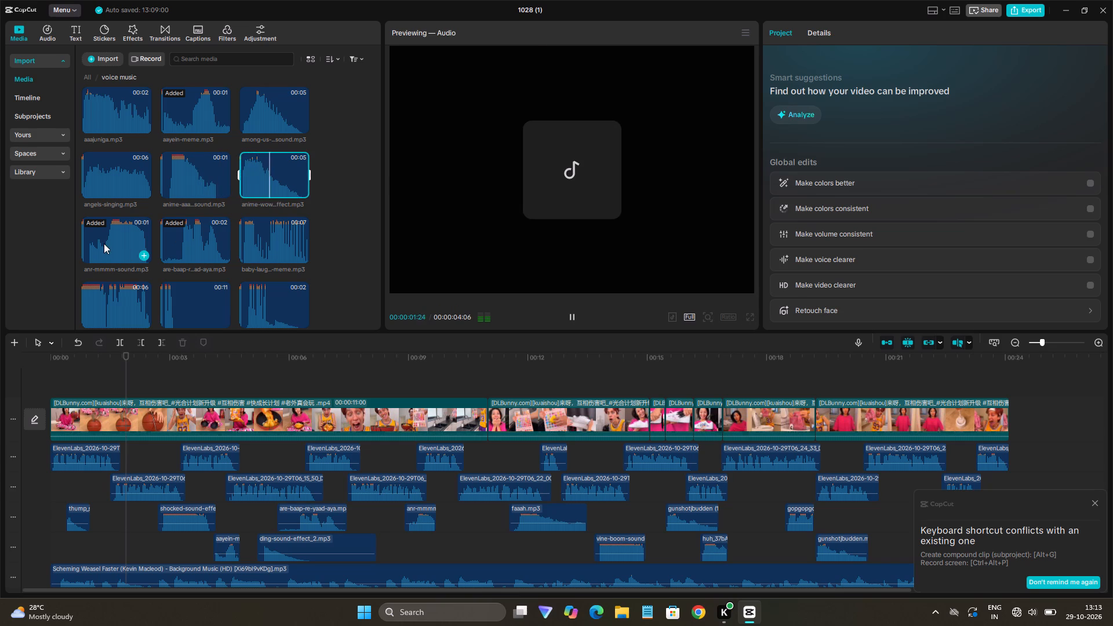
click(97, 239)
key(space)
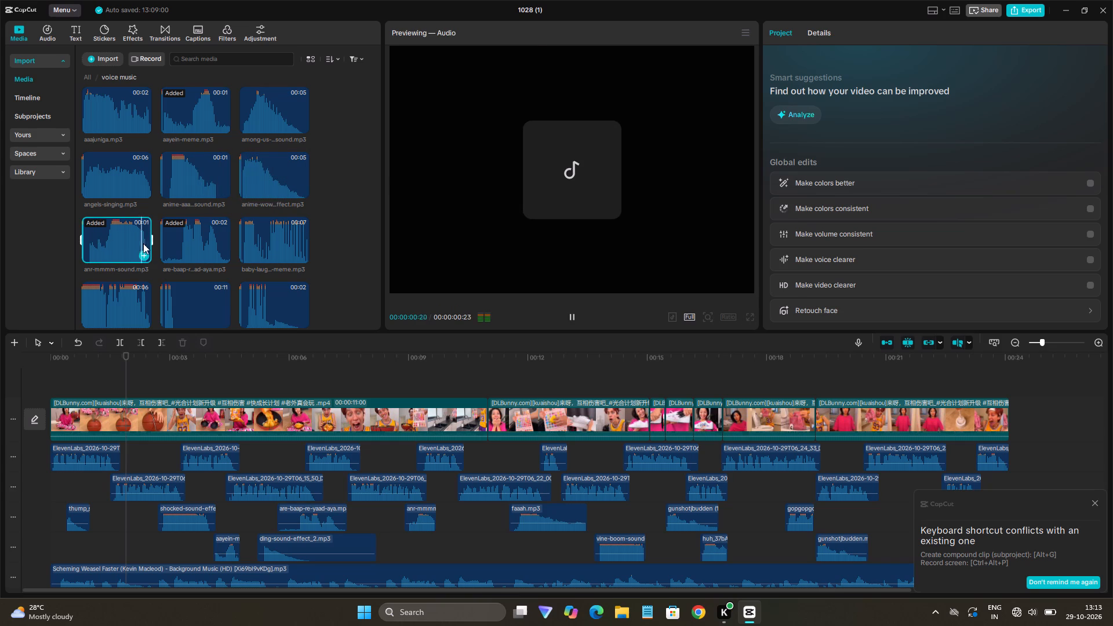
click(163, 245)
key(space)
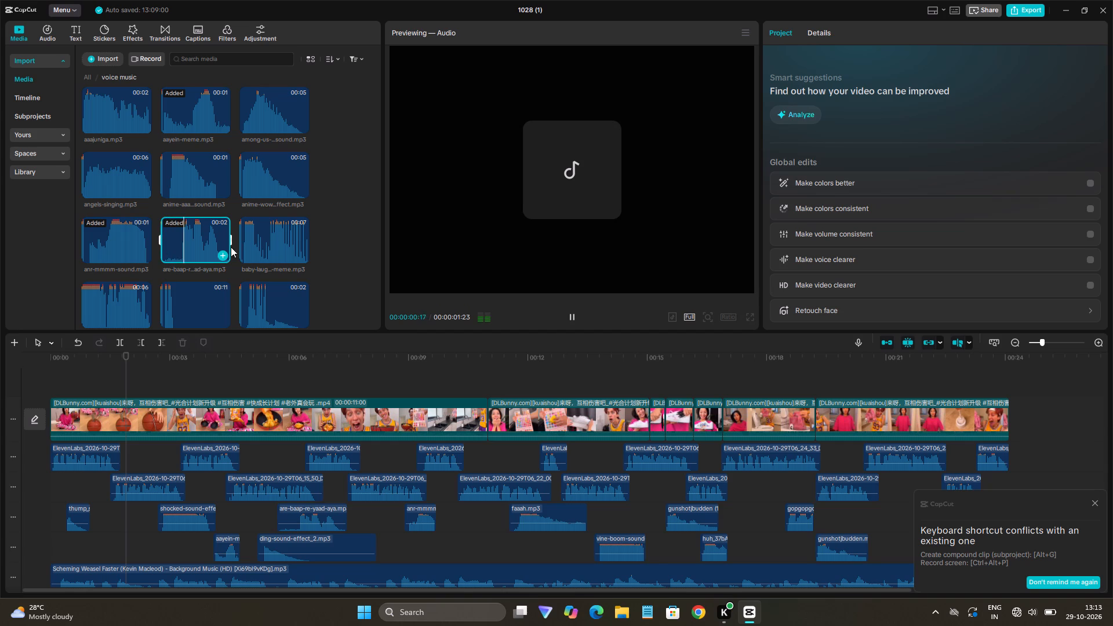
click(248, 247)
key(space)
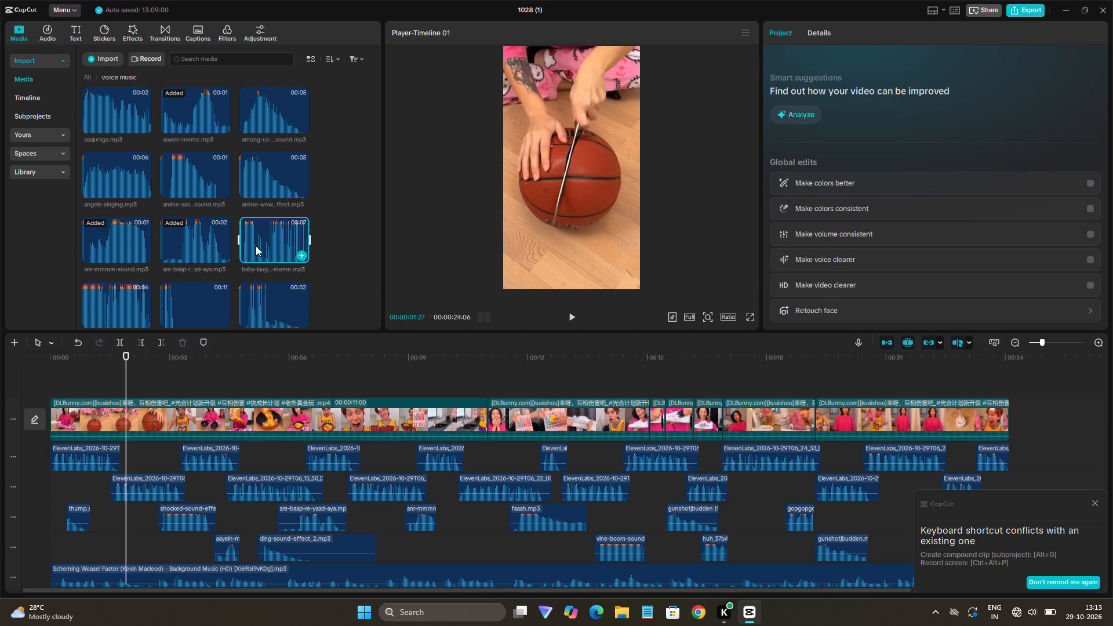
click(104, 303)
key(space)
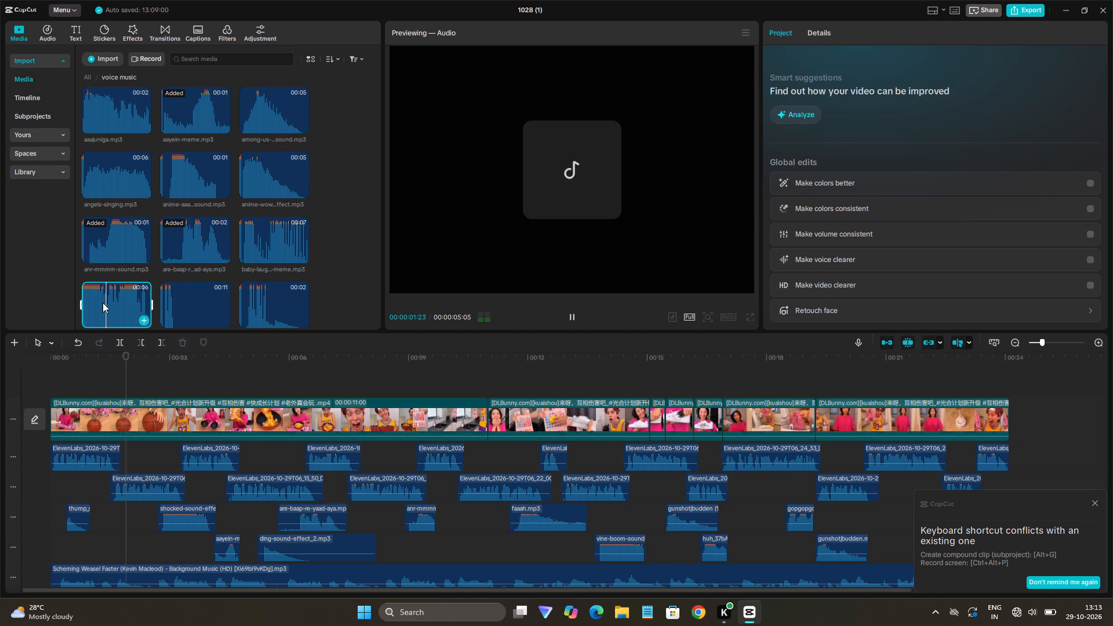
Audition the banana-peel-slip, bone-crack, cartoon-sl…-crash, cartoonslip and chalo sounds for the basketball-cutting shot.
click(163, 296)
key(space)
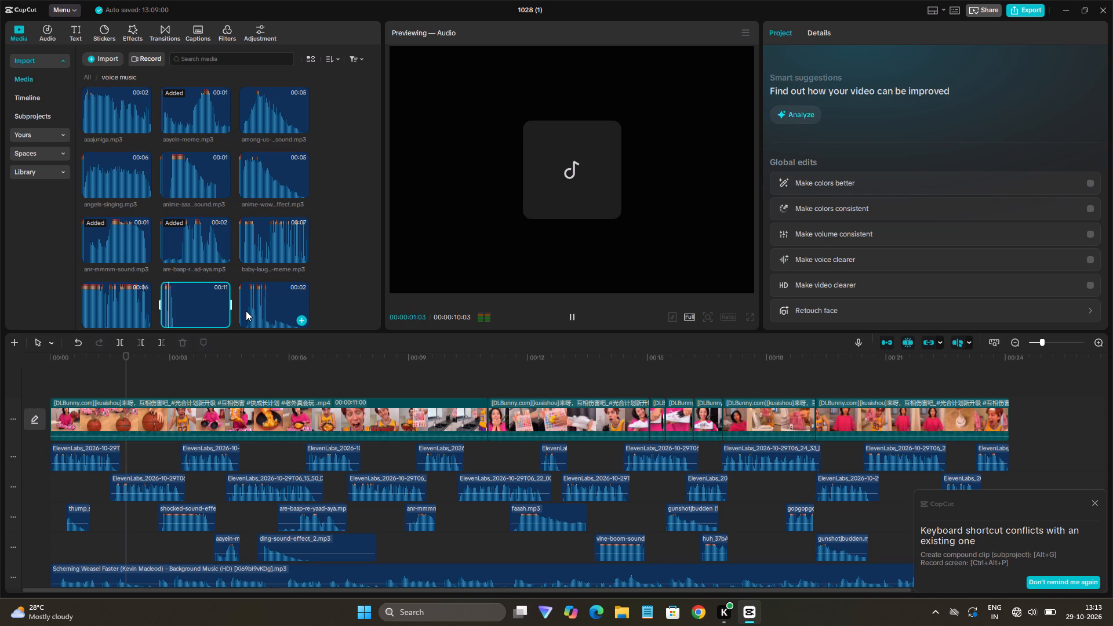
click(243, 310)
key(space)
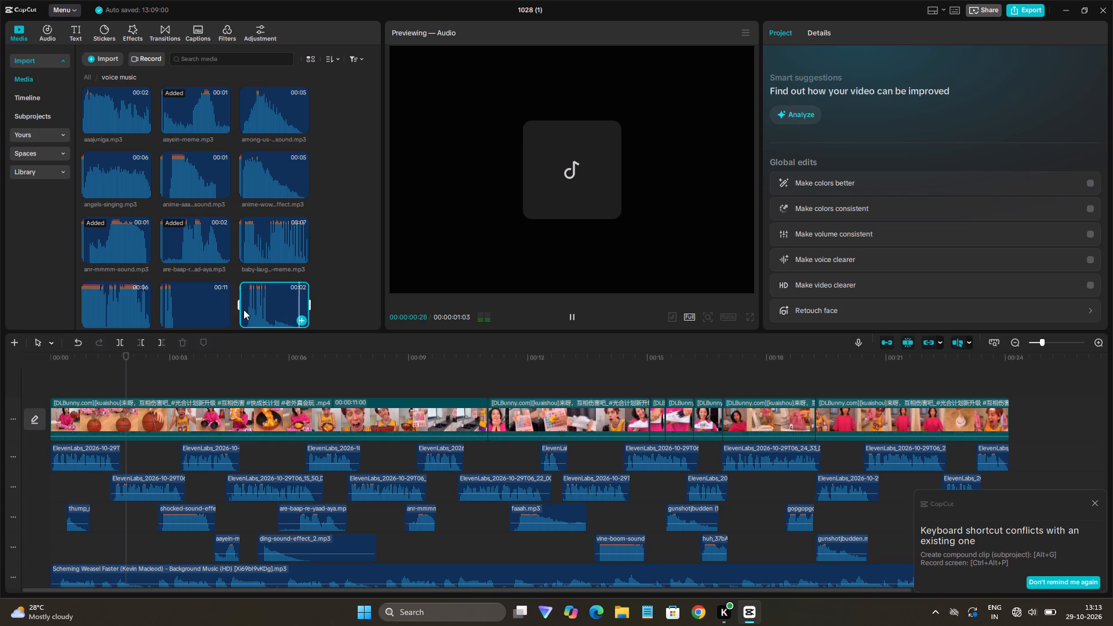
scroll(241, 272, down, 3)
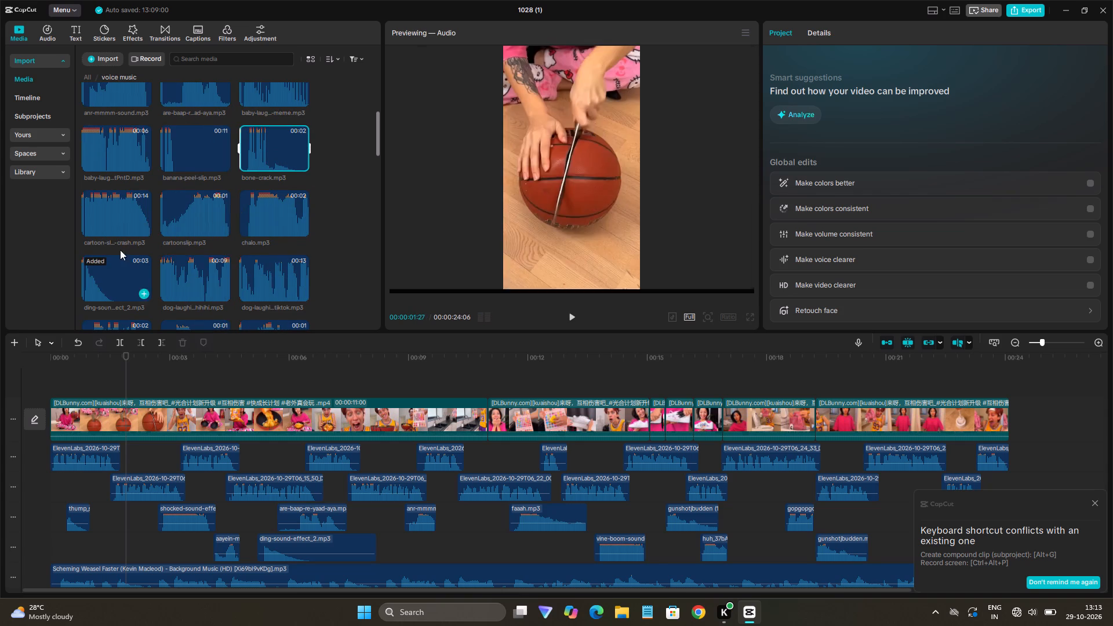
click(98, 202)
key(space)
click(166, 211)
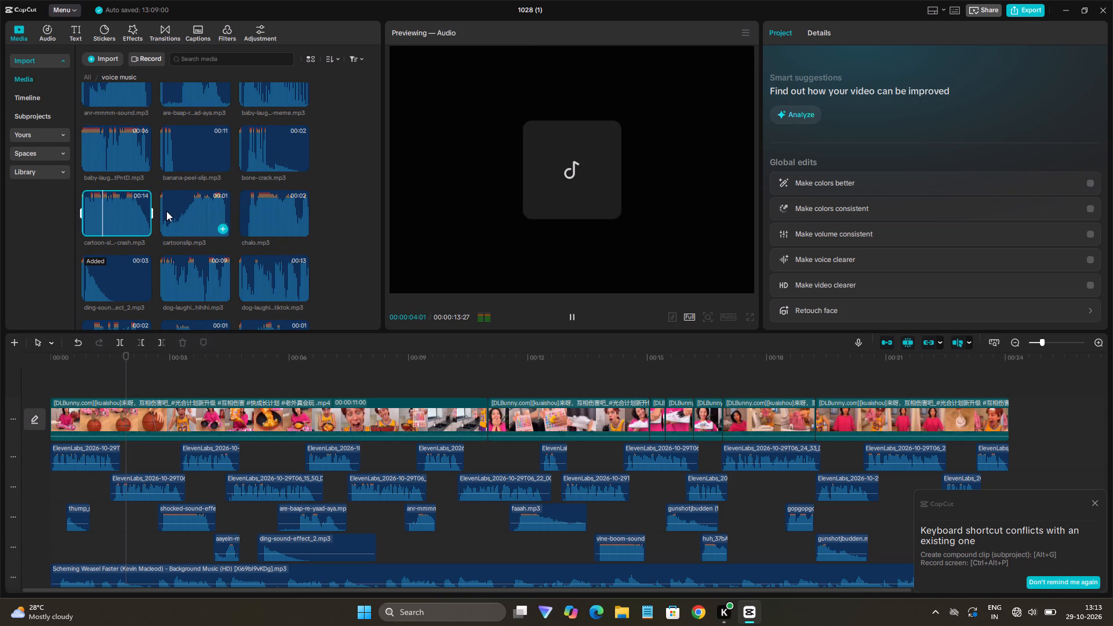
key(space)
click(241, 227)
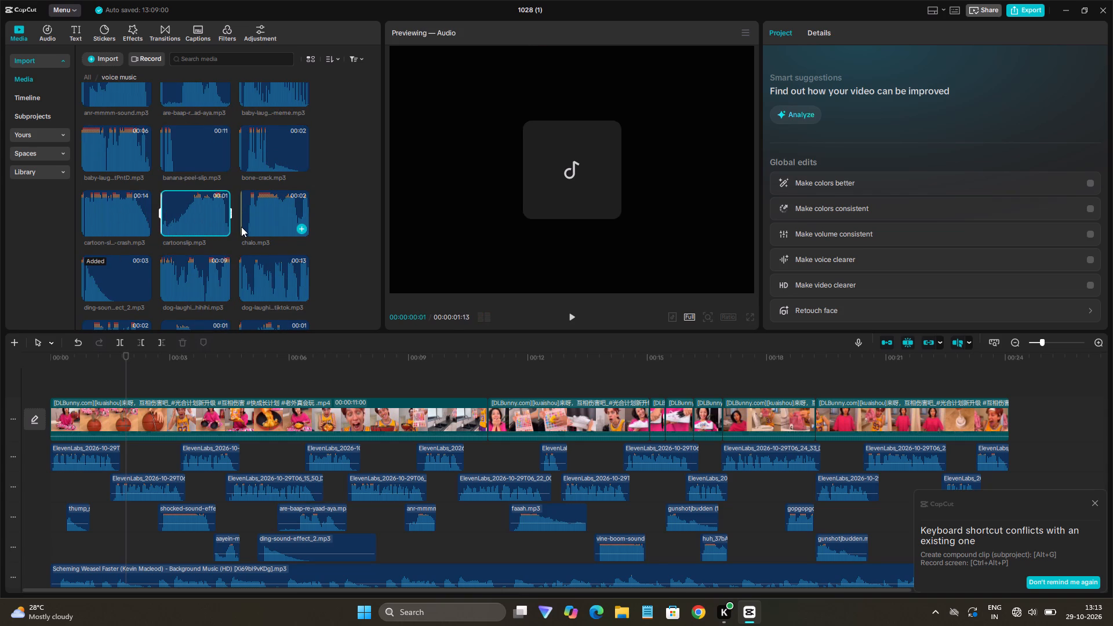
key(space)
Audition the ding-soun…ect_2 sound and both dog-laughi… sounds in the voice music folder.
click(103, 284)
key(space)
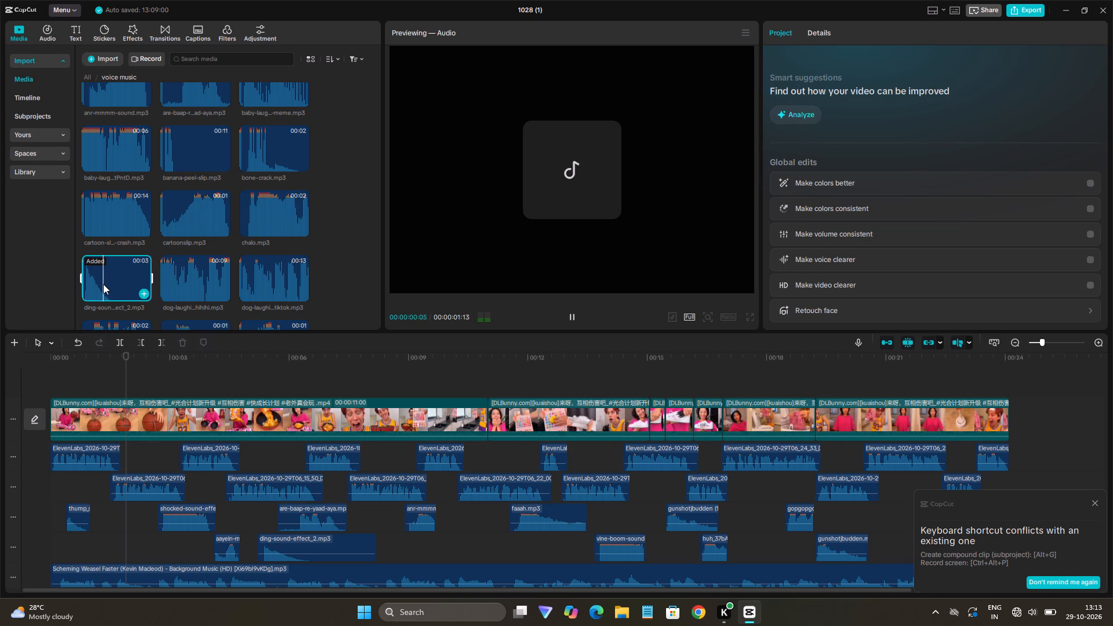
click(177, 282)
key(space)
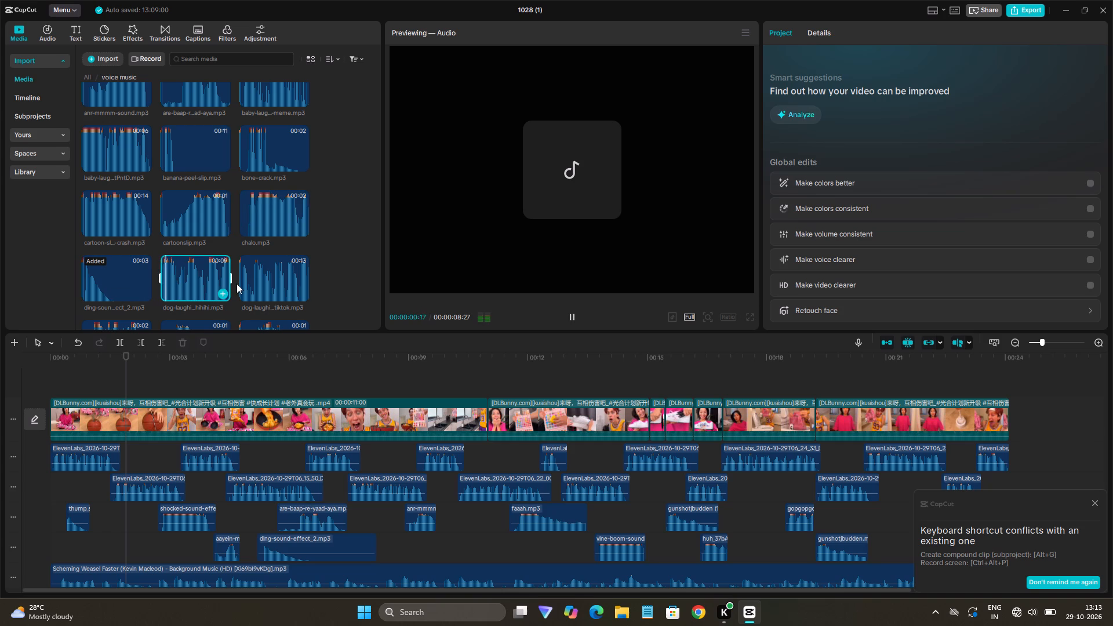
click(252, 289)
key(space)
key(space)
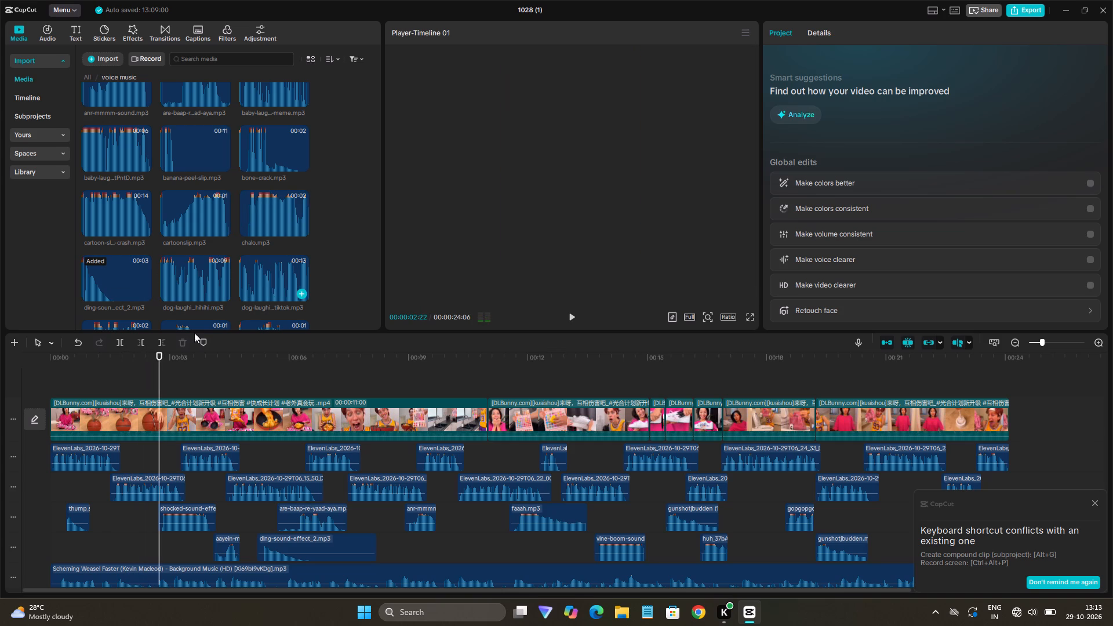
Replay short stretches of the basketball-cutting shot between about 00:00:01:20 and 00:00:02:07 on the timeline.
click(117, 369)
key(space)
key(space)
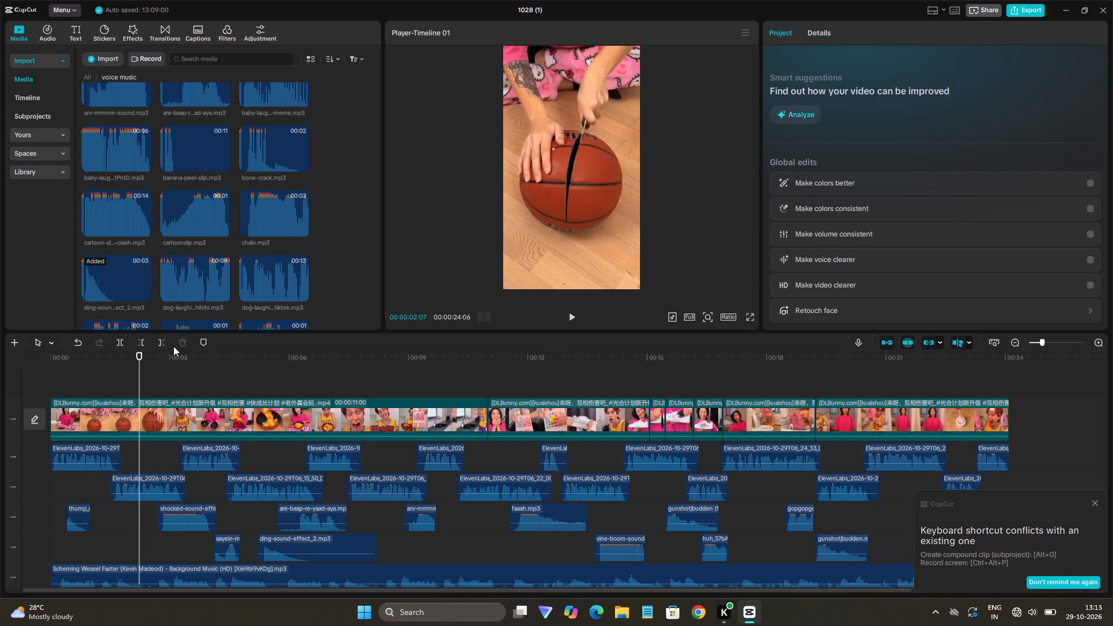
click(128, 369)
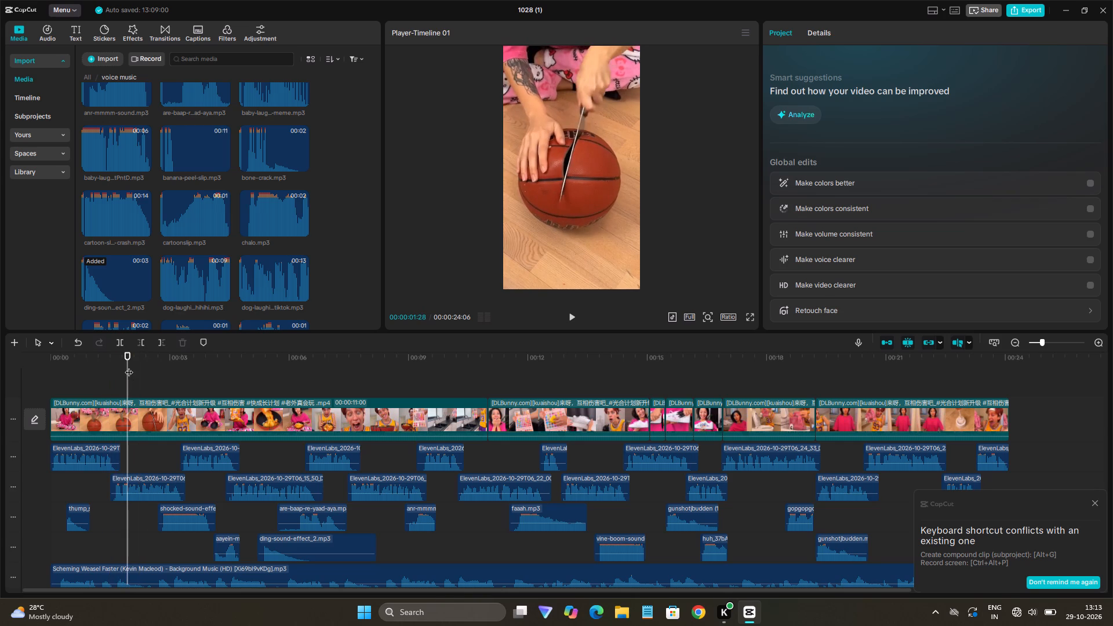
key(space)
key(space)
Step back frame by frame through the knife-and-basketball shot to 00:00:00:24 and play the timeline from there.
click(115, 373)
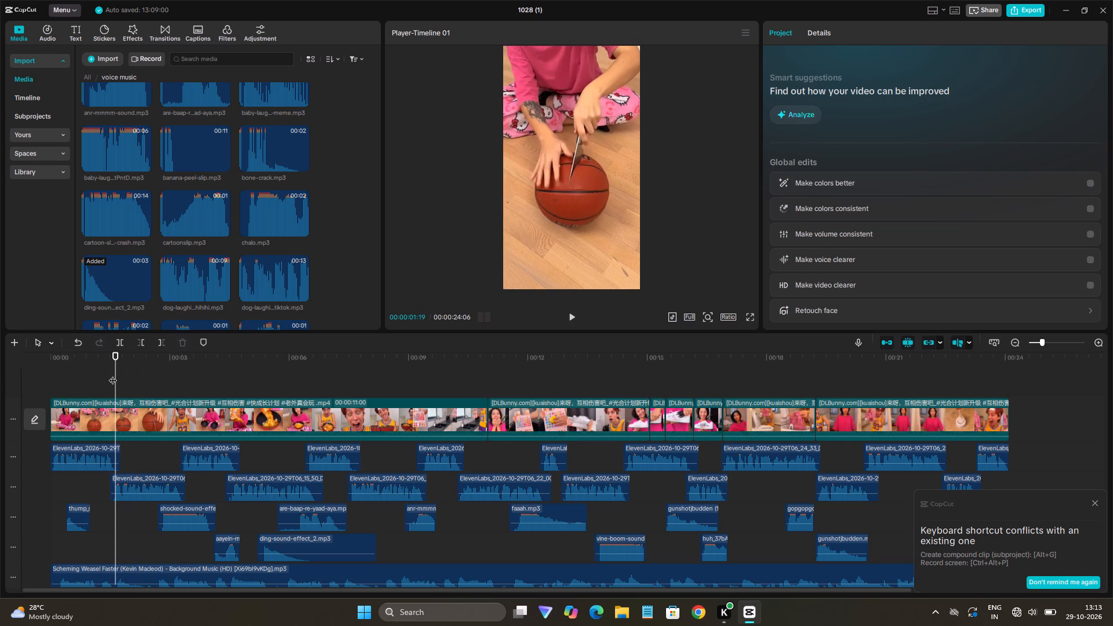
click(112, 374)
click(108, 374)
click(102, 374)
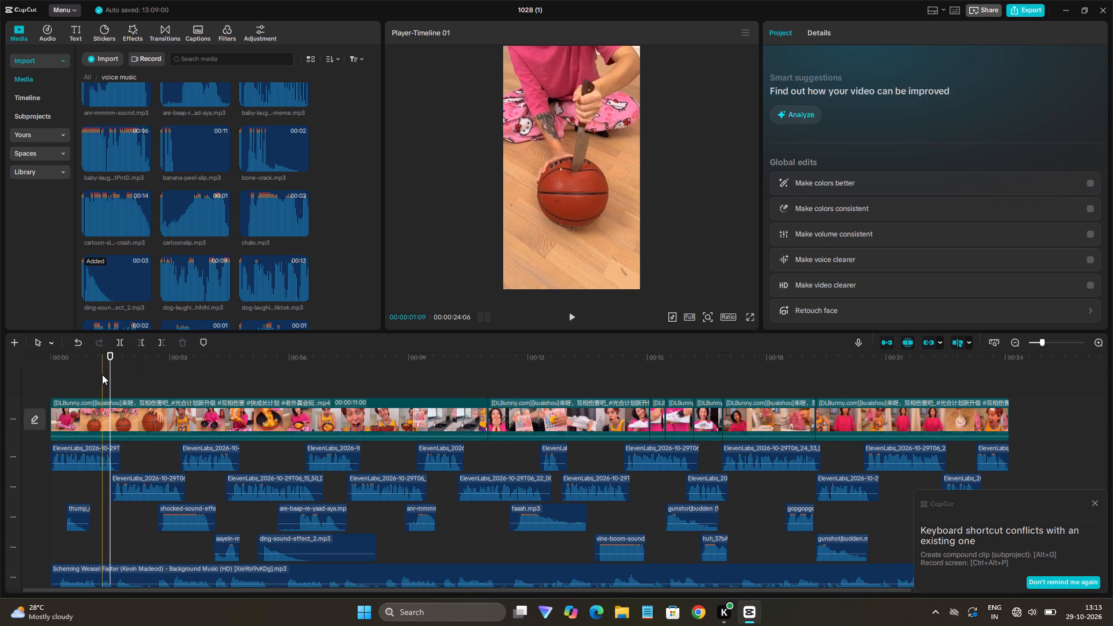
key(Left)
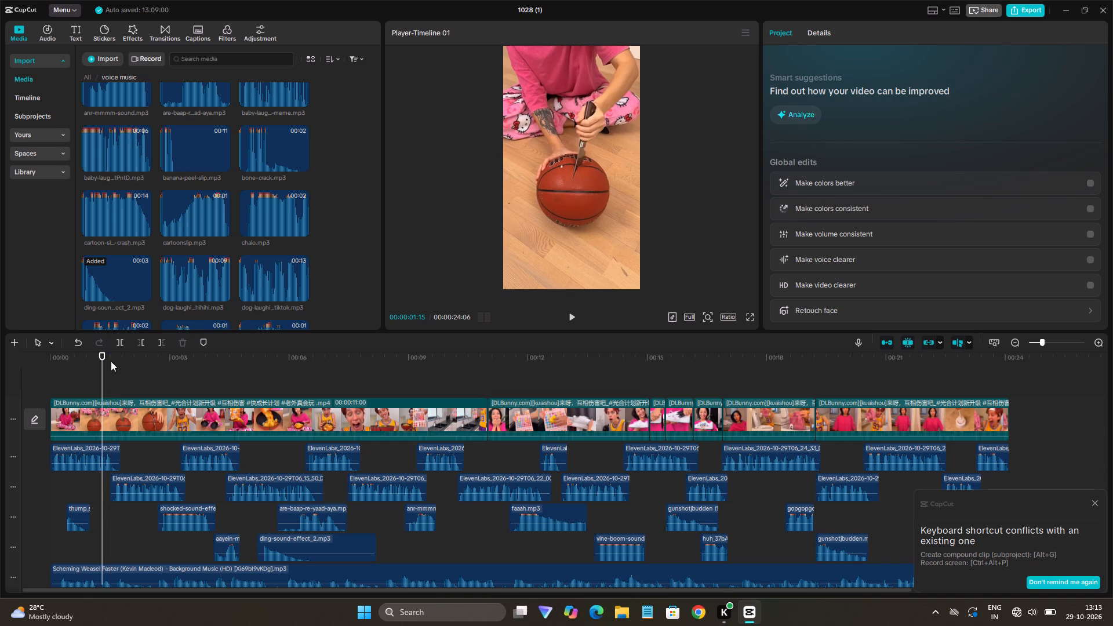
key(Left)
key(Left)
key(Left)
key(Left)
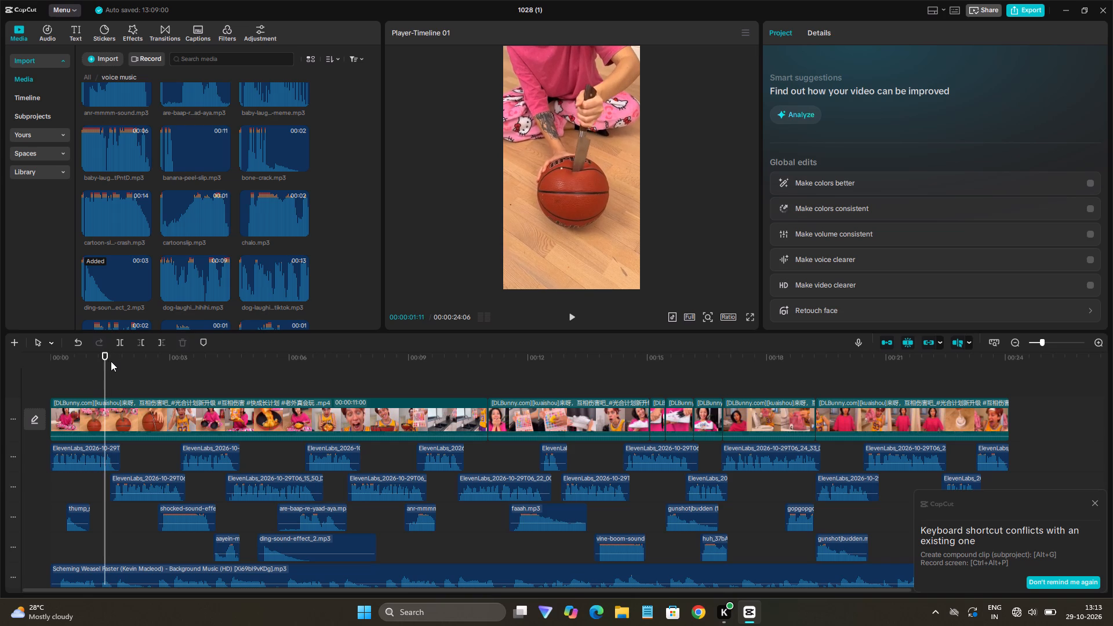
key(Left)
key(Left)
key(Left)
key(Left)
key(Left)
key(Left)
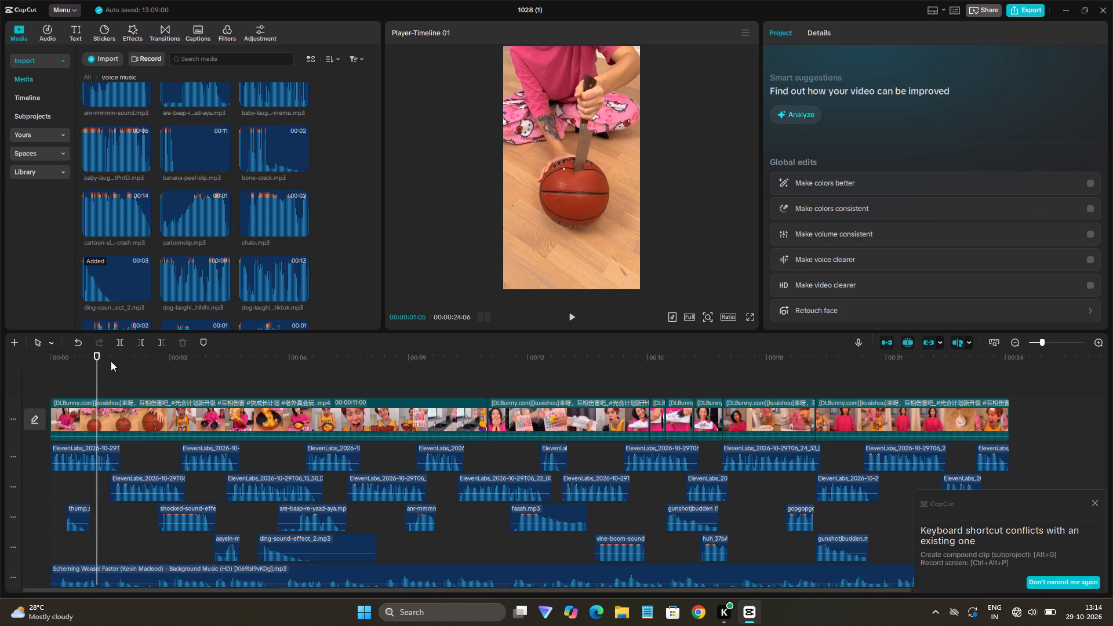
key(Left)
key(Left)
key(Left)
key(Left)
key(Left)
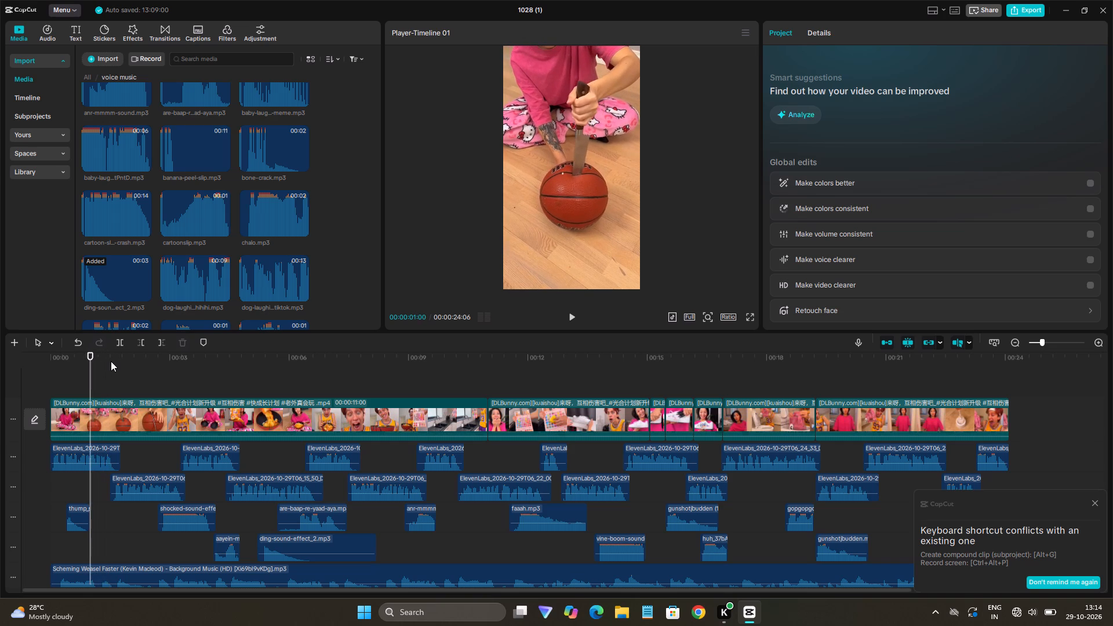
key(Left)
key(Left)
key(Left)
key(Left)
key(Left)
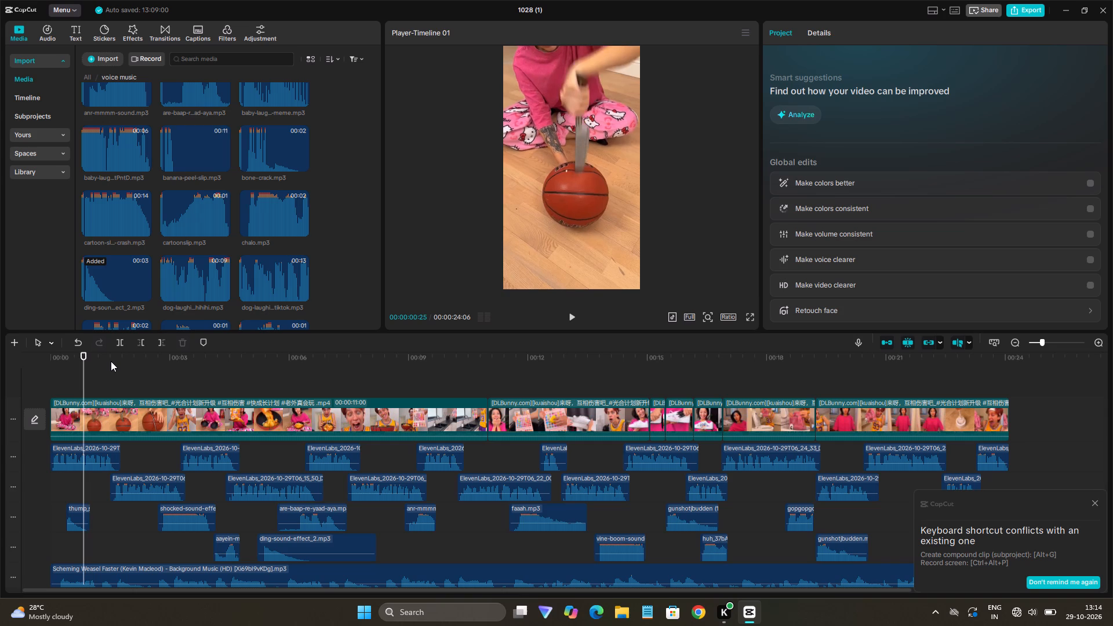
key(Left)
key(Left)
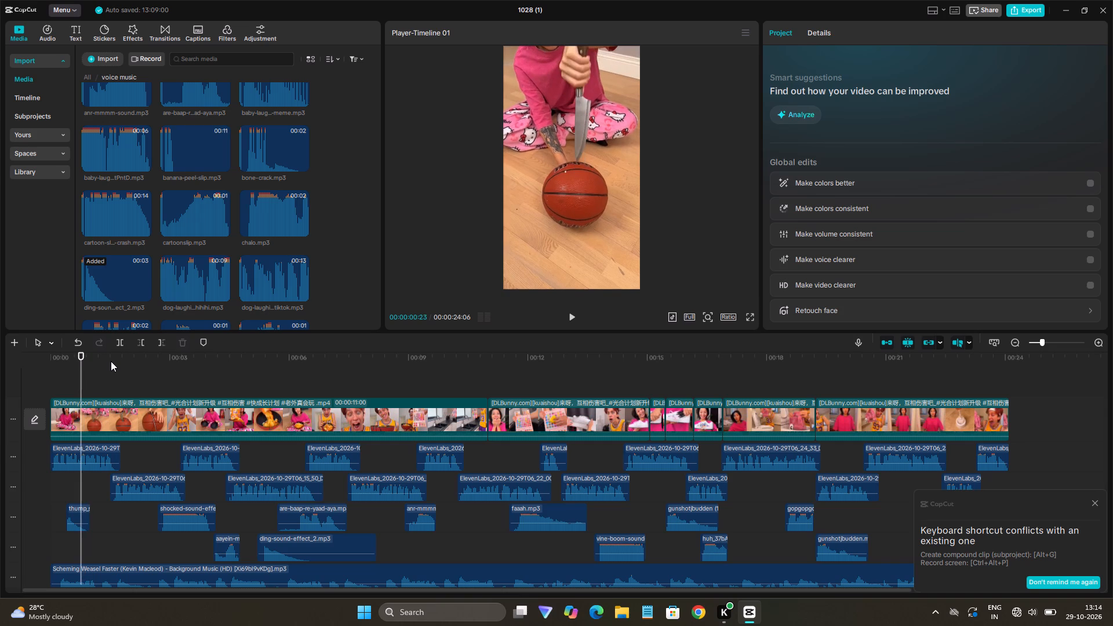
key(Right)
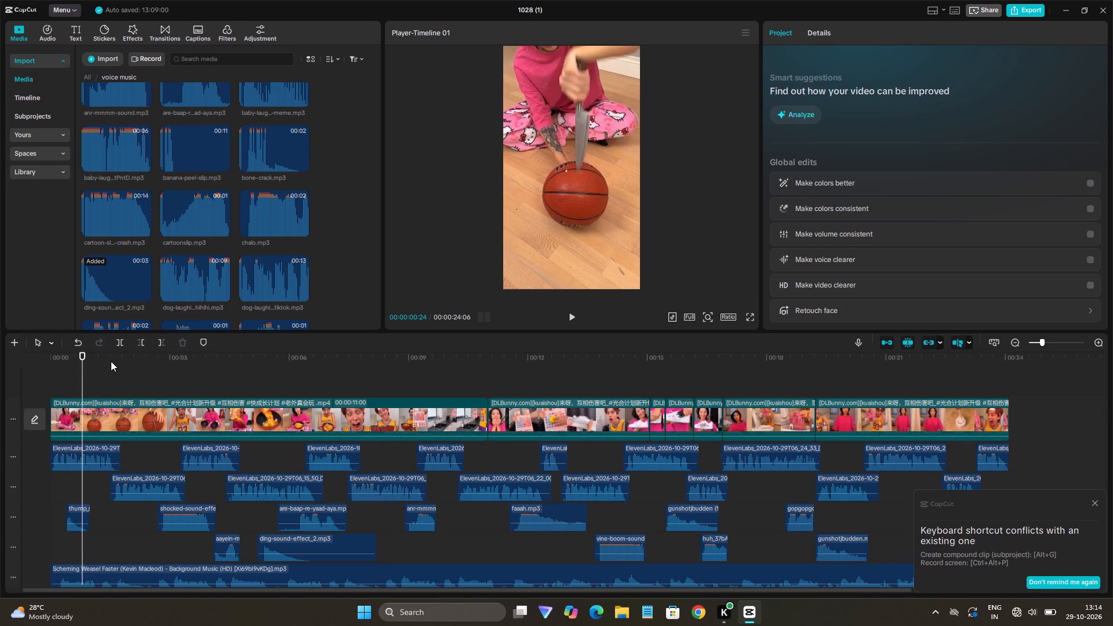
key(space)
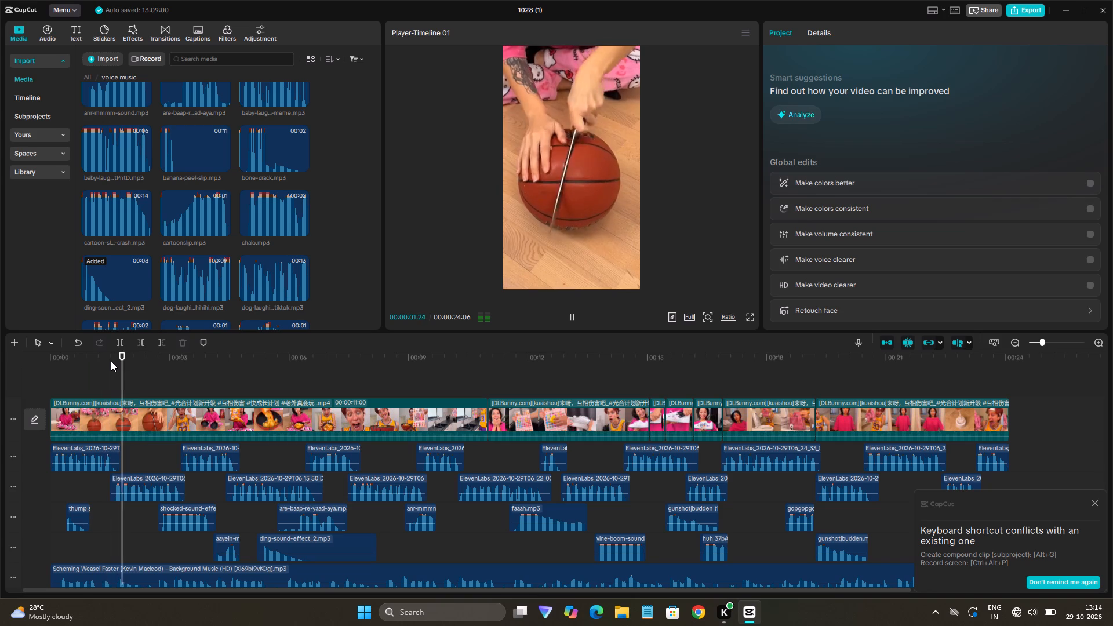
key(space)
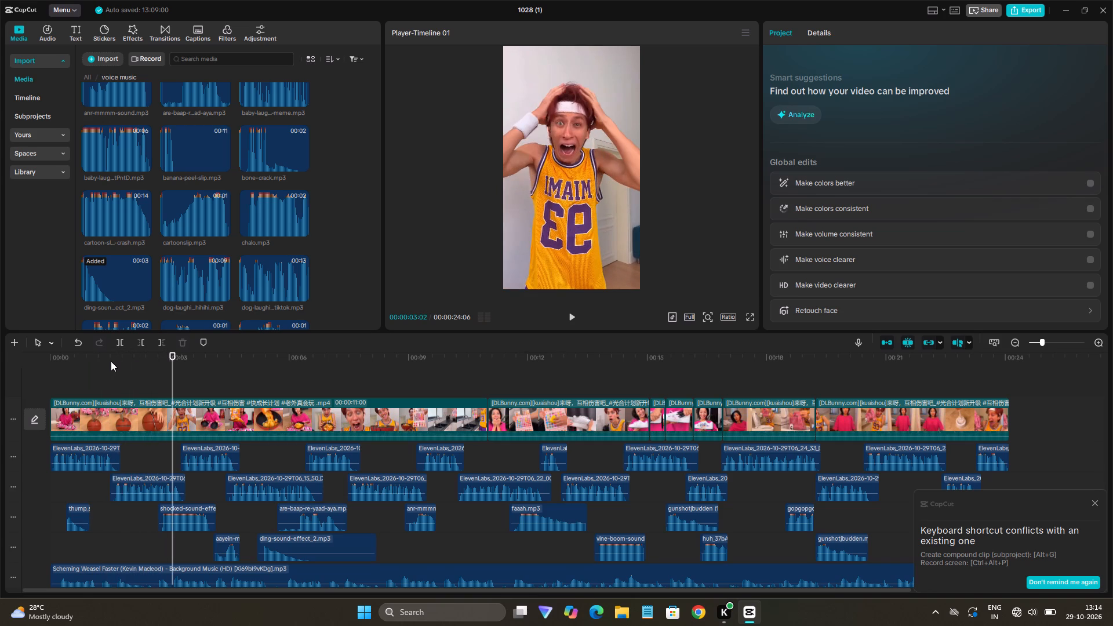
Return the playhead to 00:00:00:24, where the knife meets the basketball.
click(112, 356)
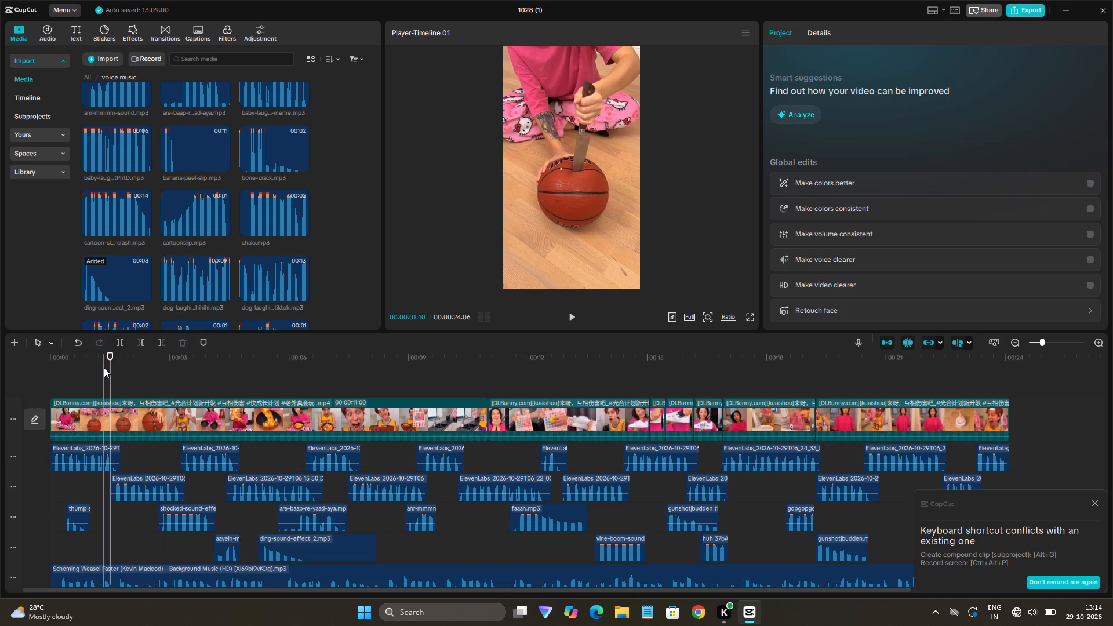
click(99, 366)
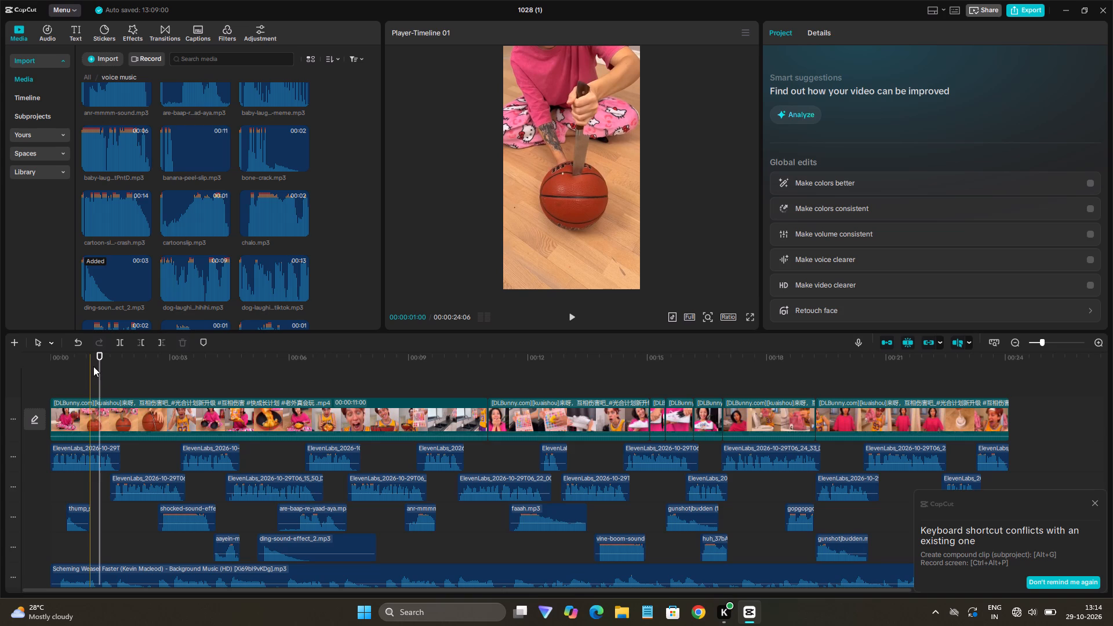
click(93, 366)
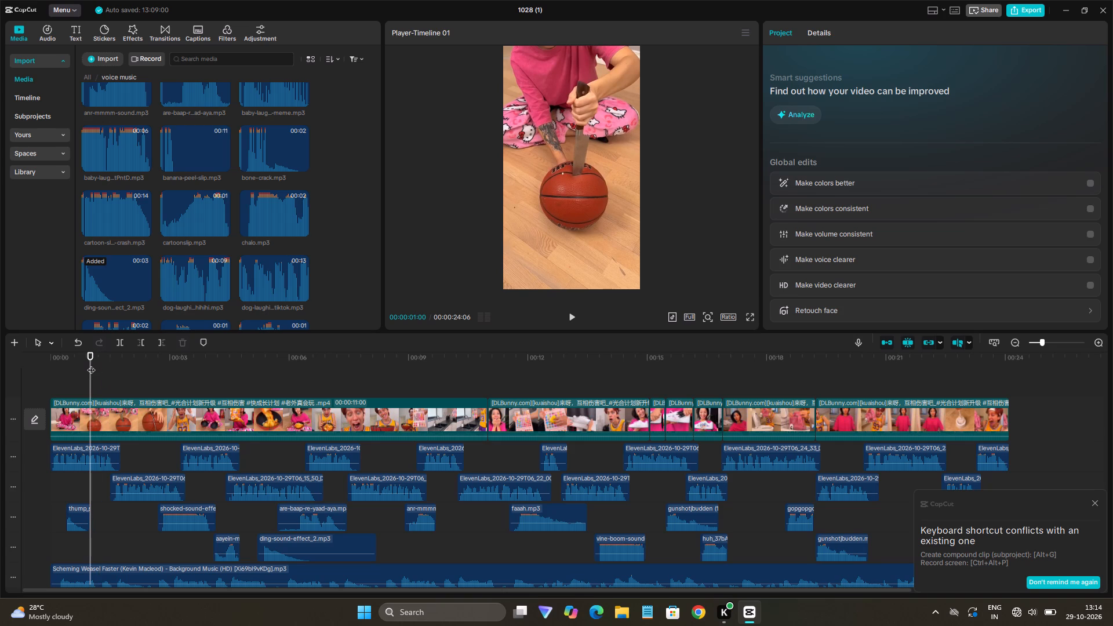
key(Left)
key(Left)
key(Left)
key(Left)
key(Left)
key(Left)
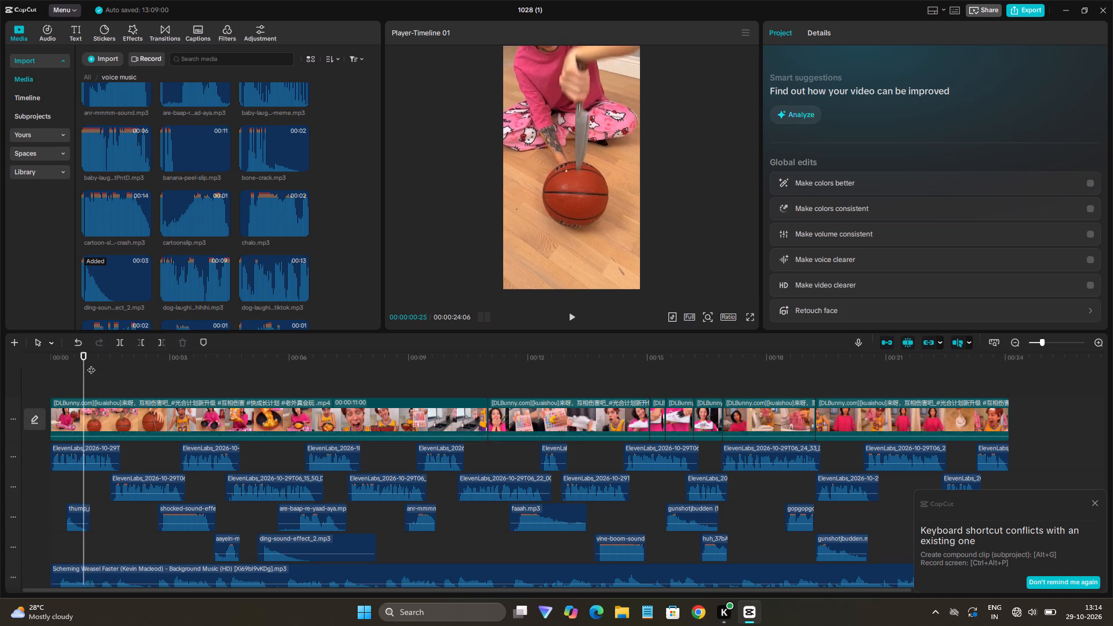
key(Left)
key(Right)
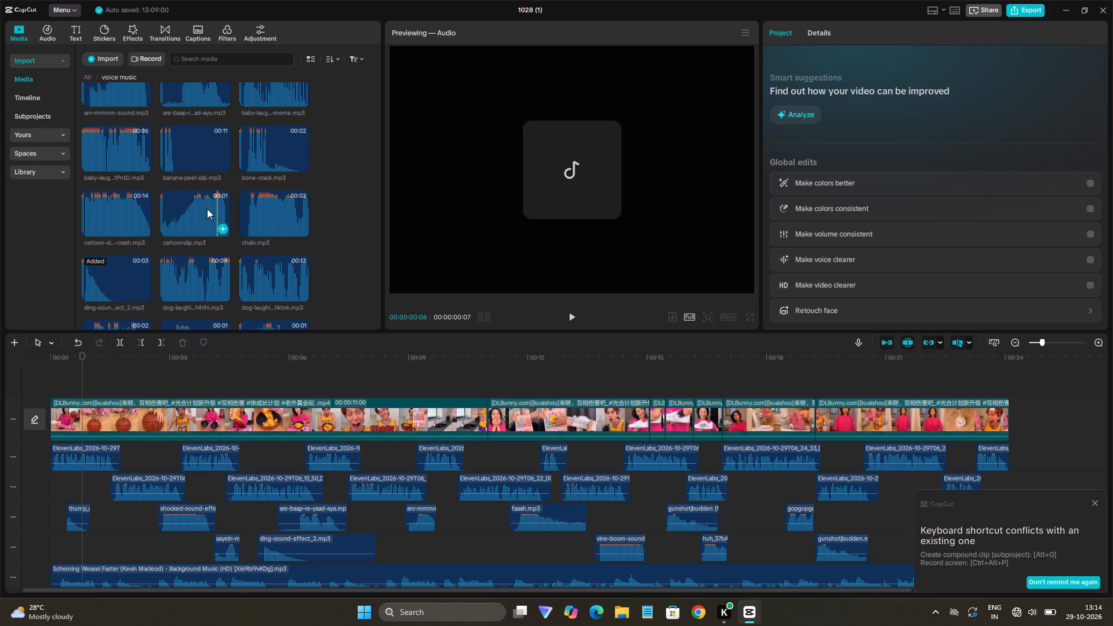
Audition the cartoonslip, banana-peel-slip, bone-crack and cartoon-sl…-crash sounds again for the knife hitting the basketball.
click(206, 209)
double_click(206, 209)
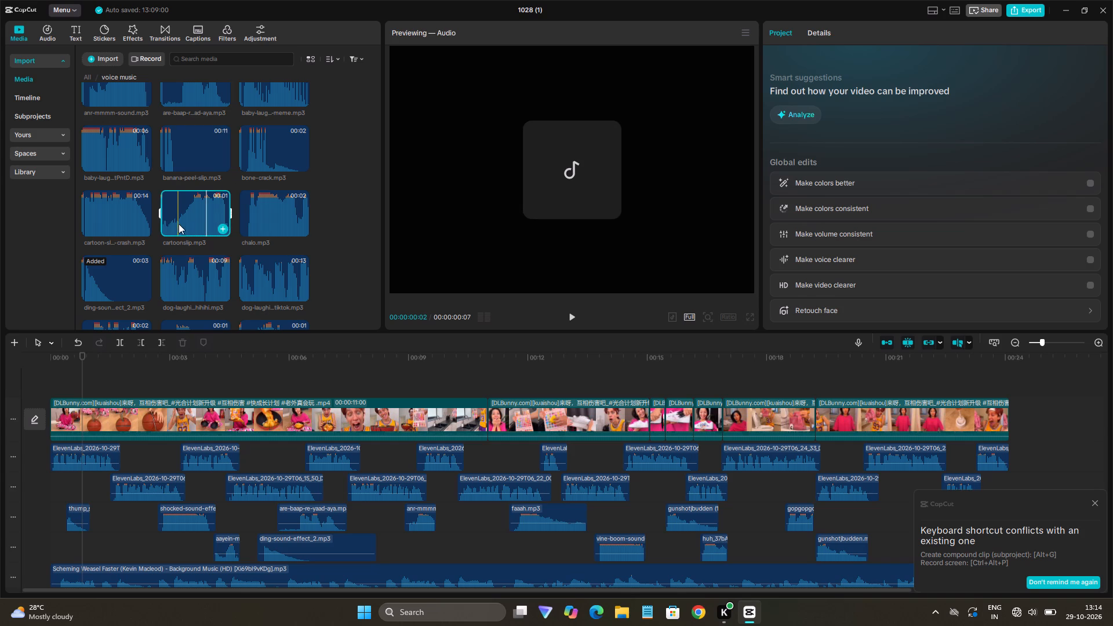
double_click(179, 223)
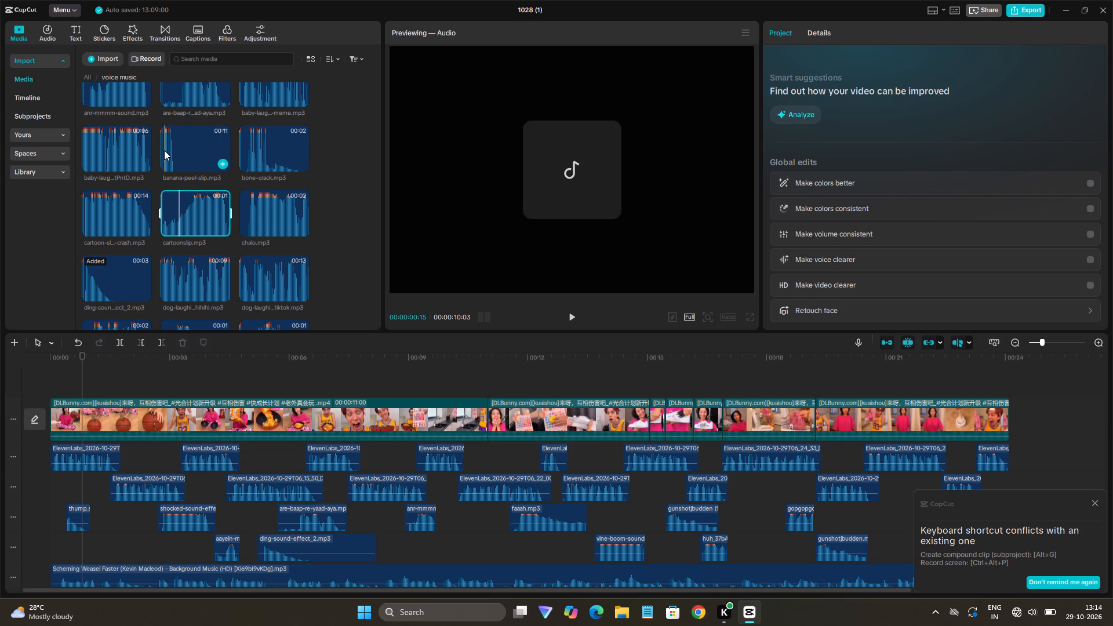
click(161, 156)
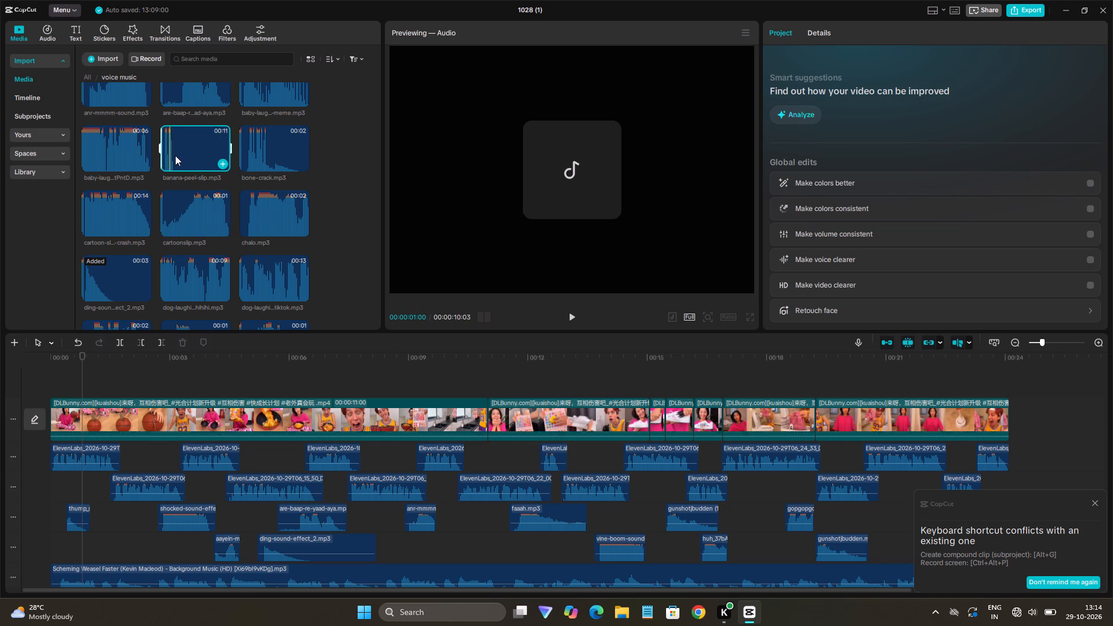
key(space)
click(243, 160)
key(space)
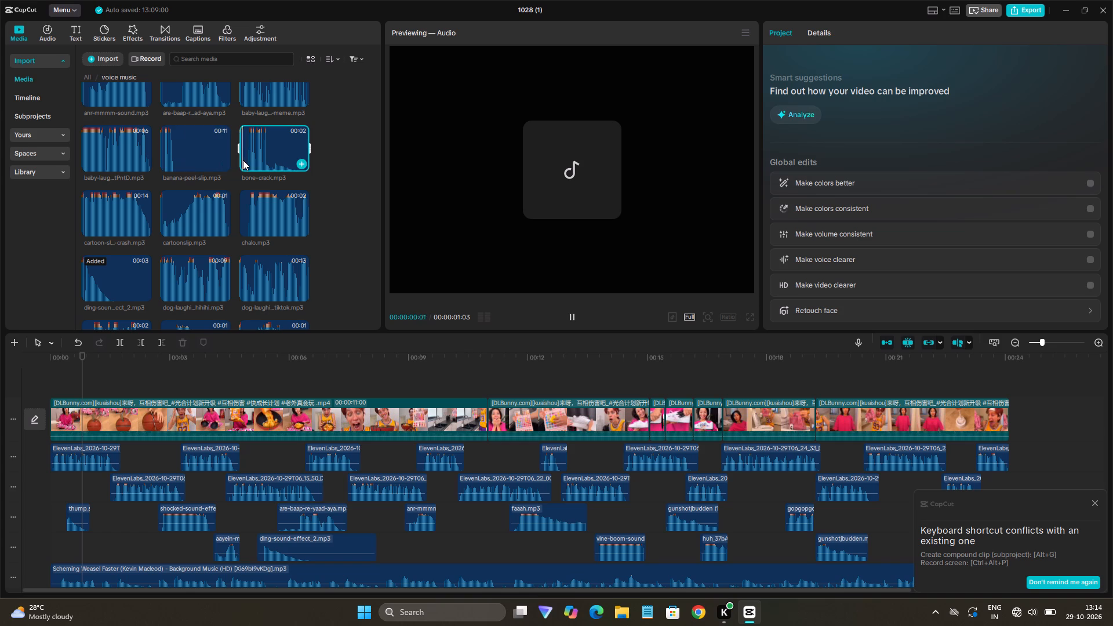
click(108, 220)
key(space)
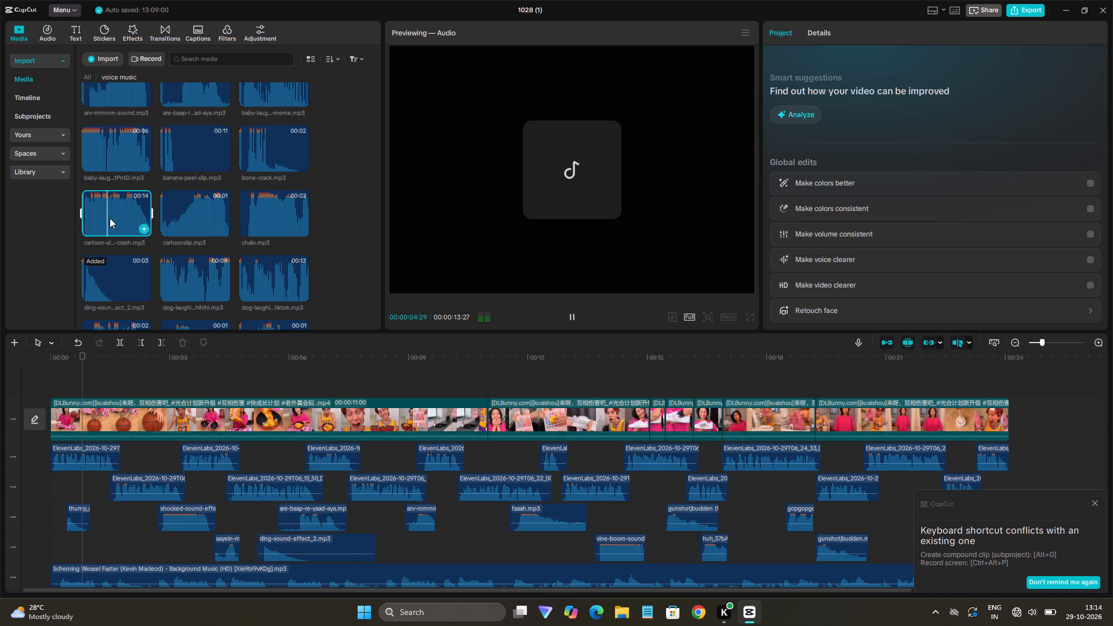
click(180, 214)
key(space)
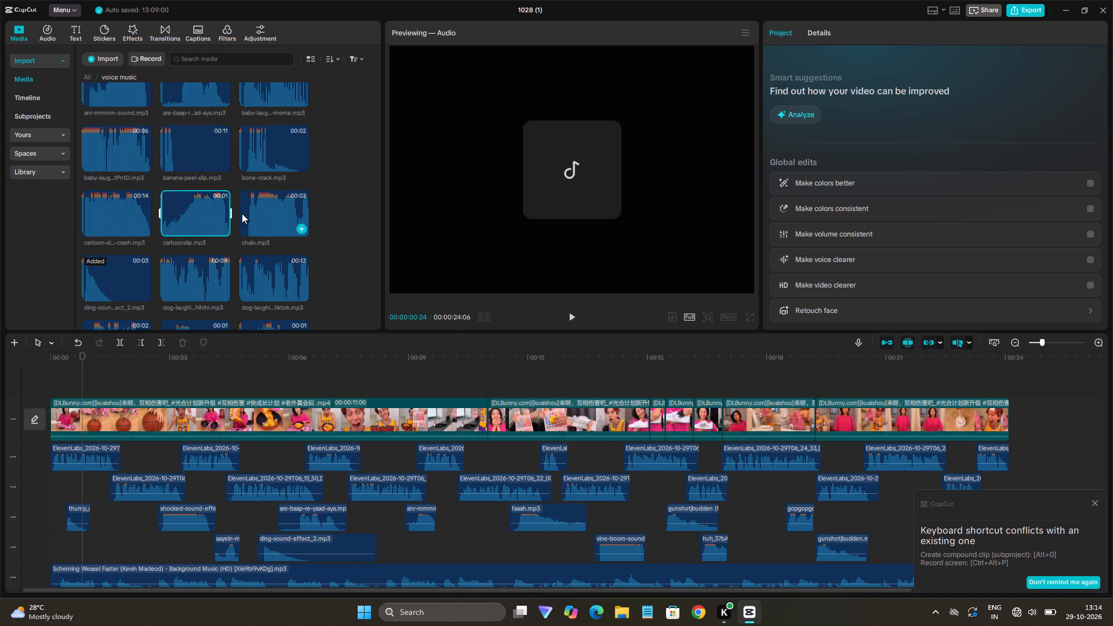
Audition the chalo, ding-sound-effect_2 and two dog-laughing sounds from the voice music folder.
click(242, 213)
key(space)
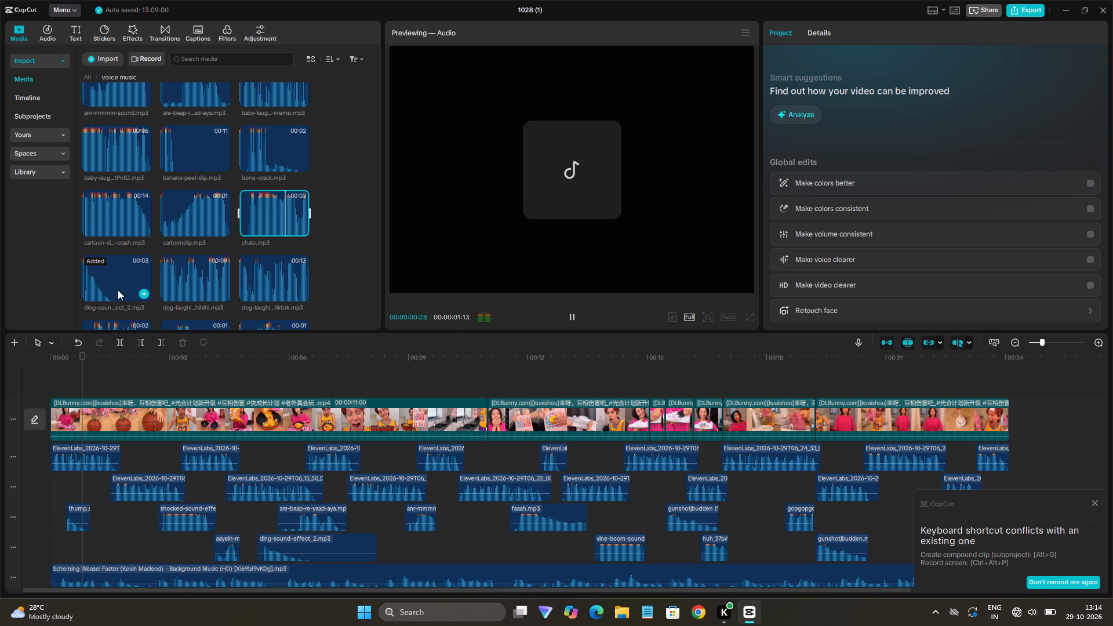
click(118, 290)
key(space)
click(85, 280)
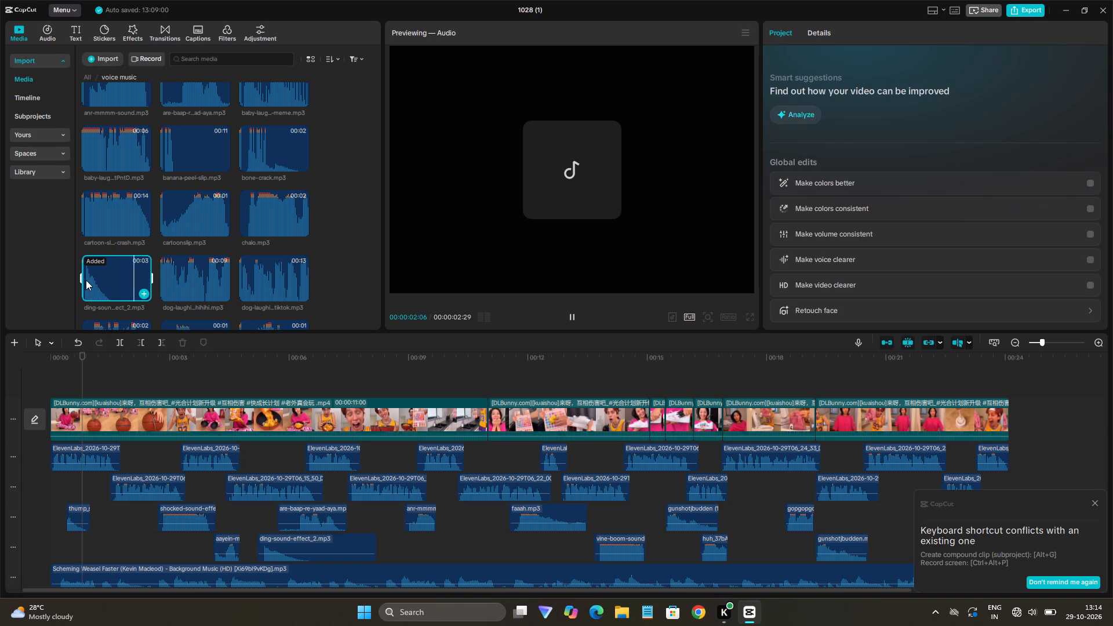
click(88, 280)
key(space)
click(162, 279)
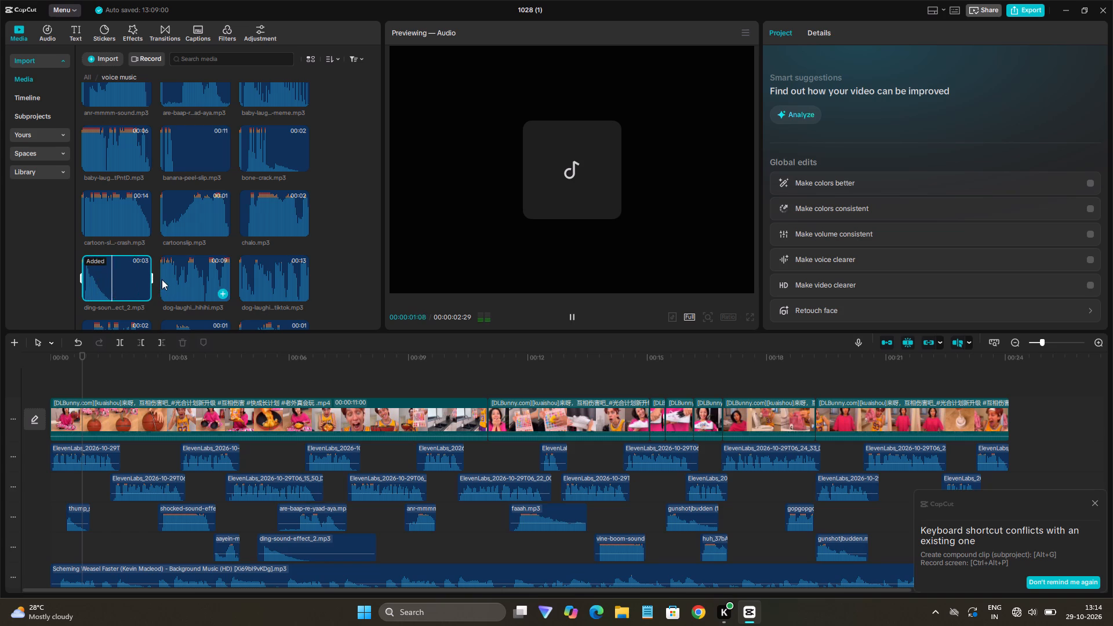
key(space)
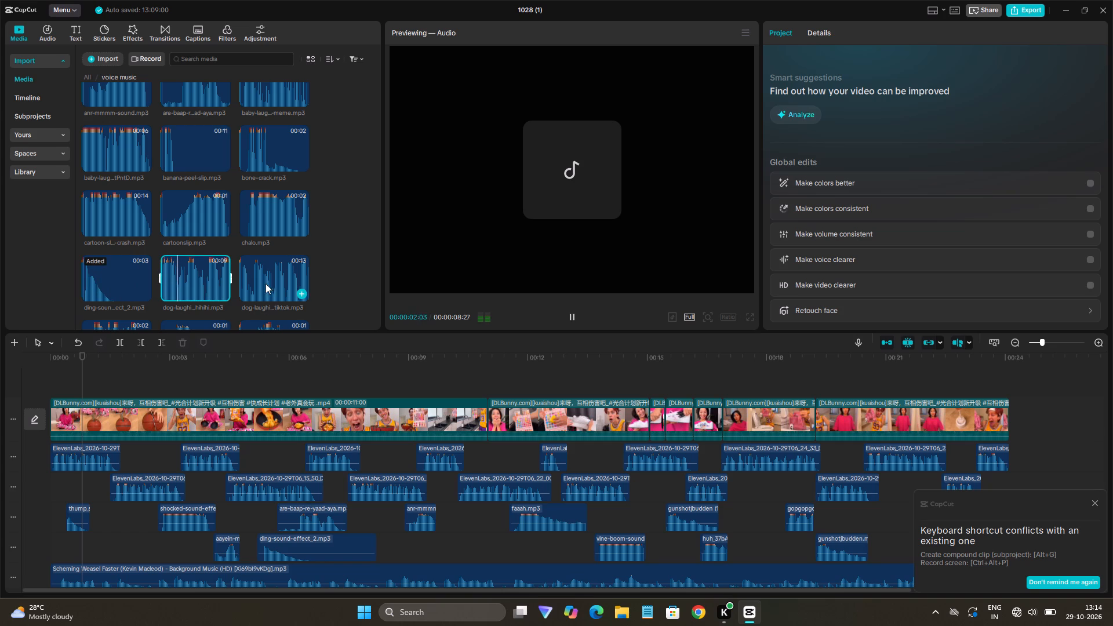
click(243, 281)
key(space)
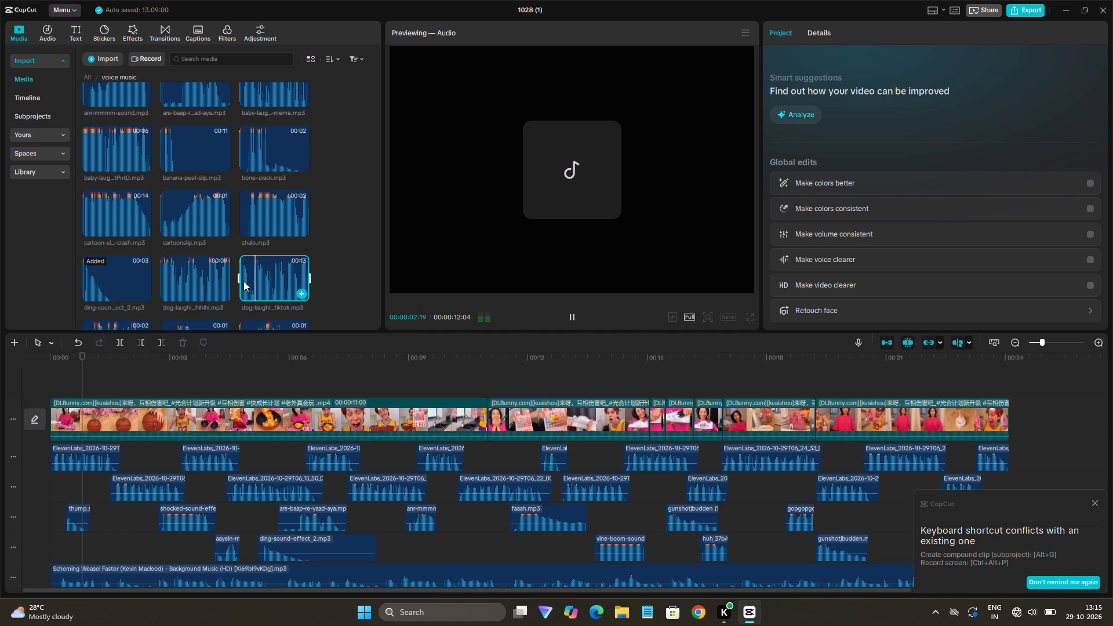
key(space)
Audition the download (24).wav and duck-toy-sound.mp3 sounds further down the voice music folder.
scroll(252, 218, down, 2)
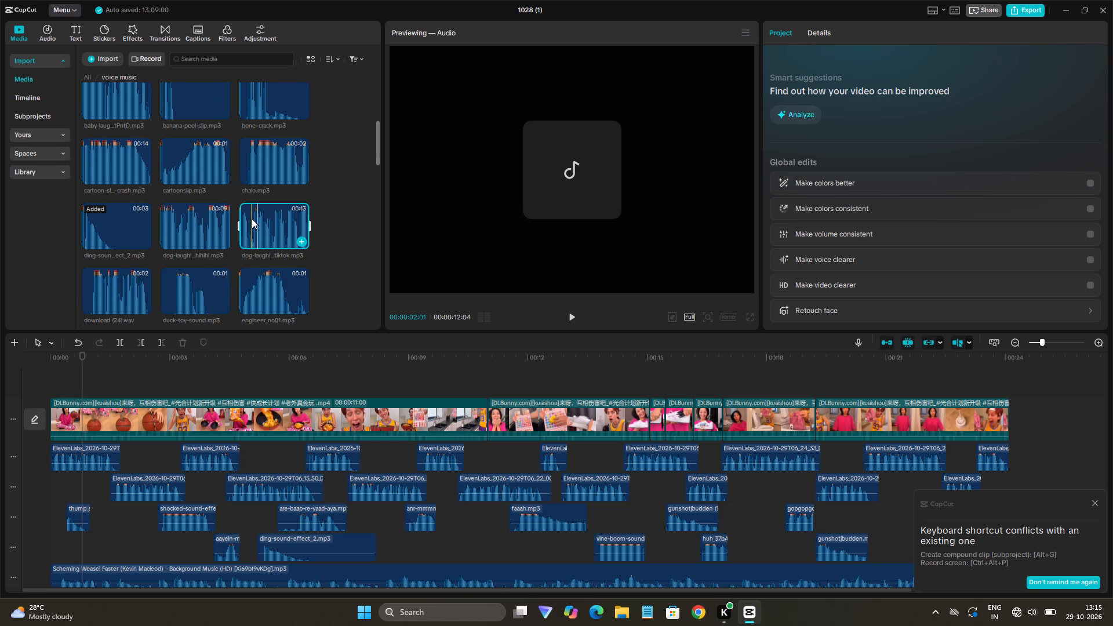
click(103, 248)
key(space)
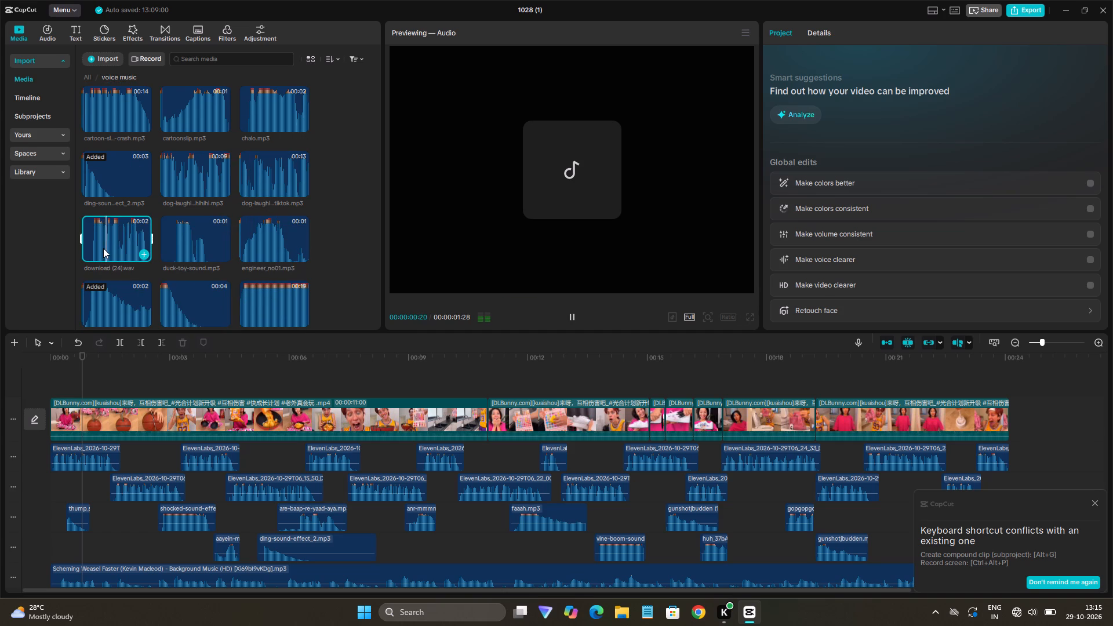
key(space)
click(173, 245)
key(space)
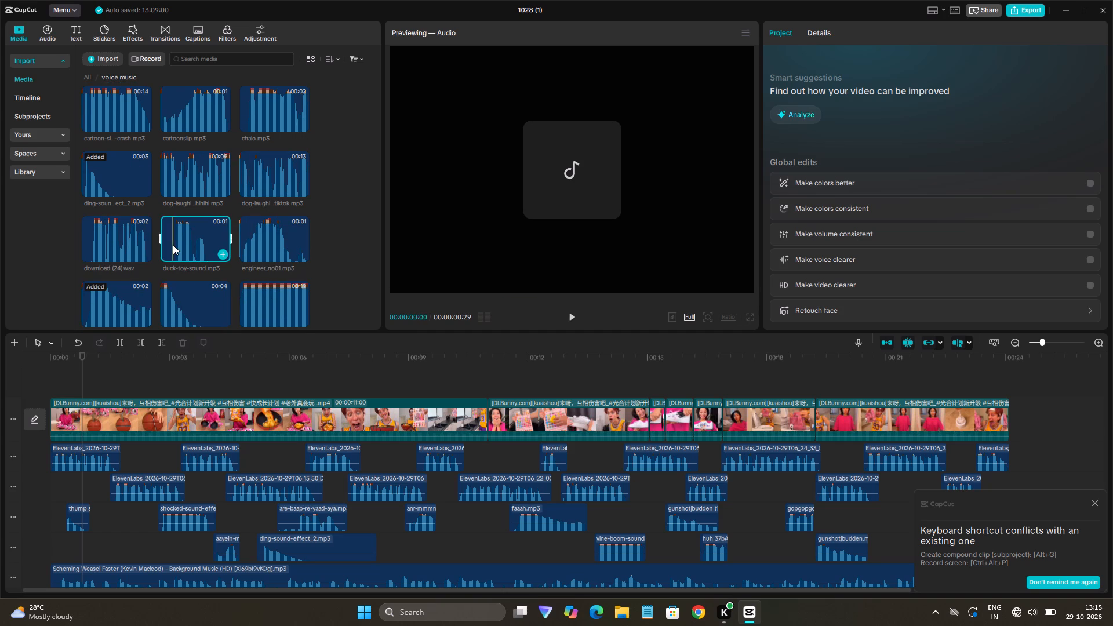
key(space)
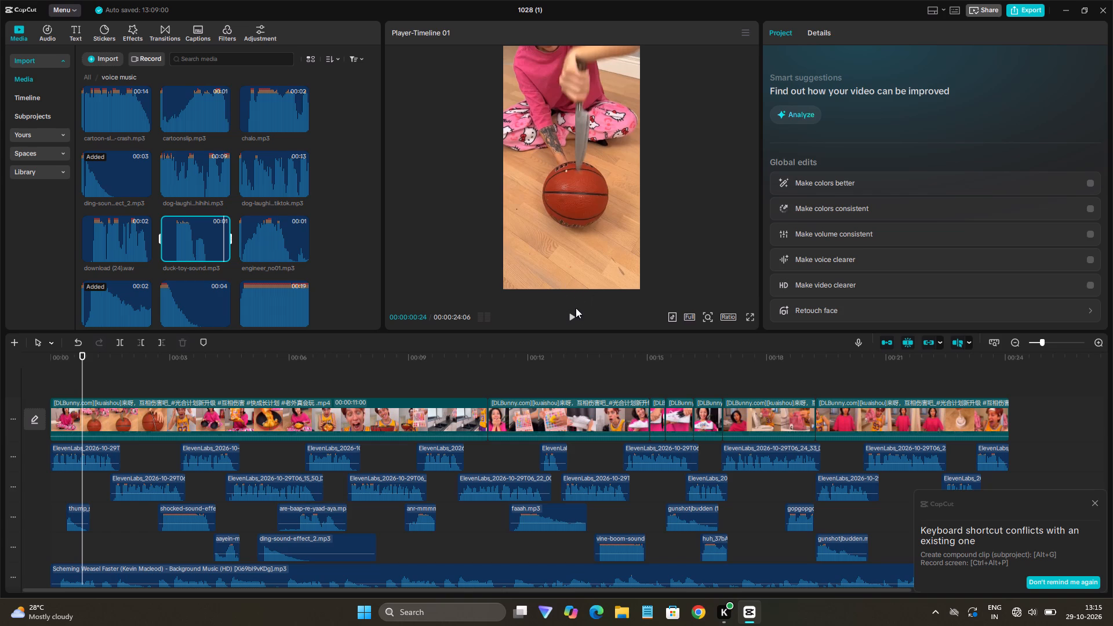
Play the timeline from 00:00:00:24 to review the video with its existing voices and sound effects.
click(571, 320)
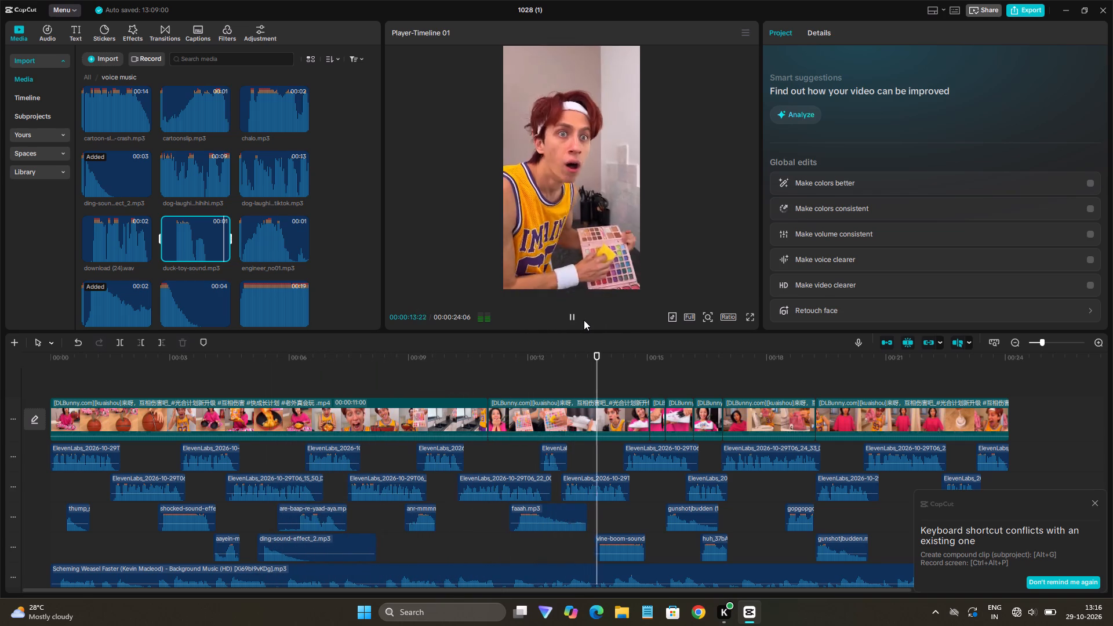
Replay the makeup-palette and white-shoe shots from several starting points between about 00:00:12 and 00:00:15 on the timeline.
click(595, 364)
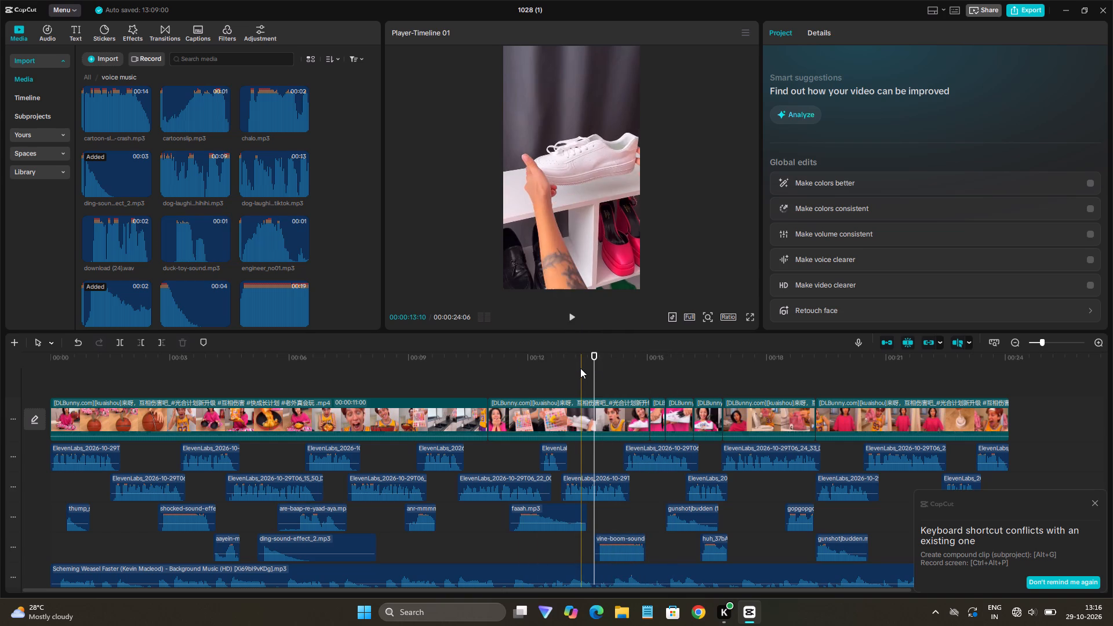
key(space)
key(space)
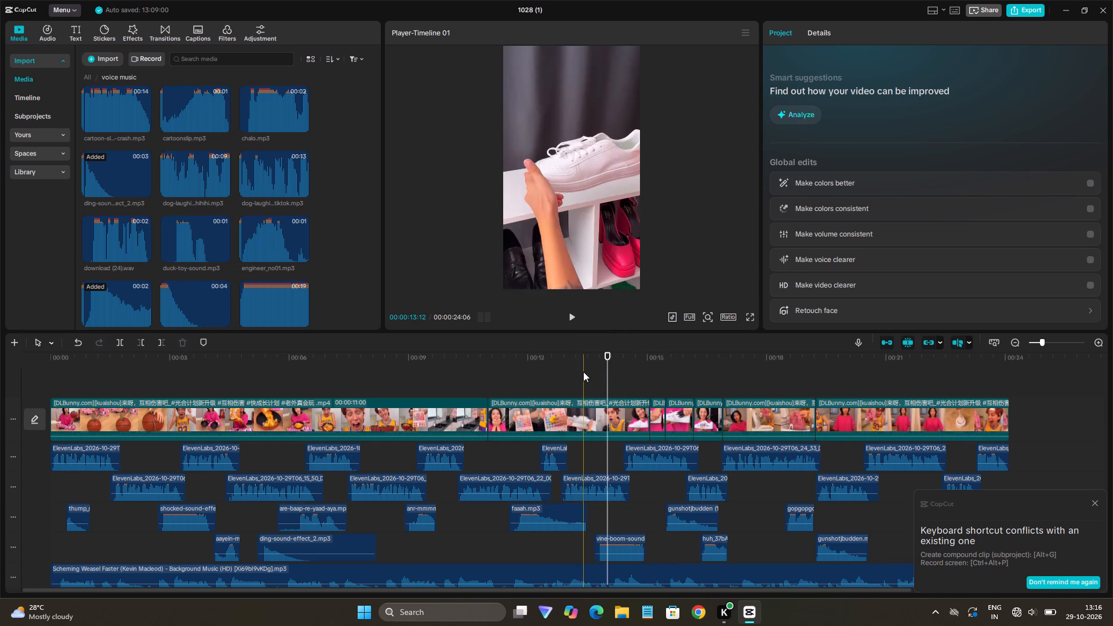
click(583, 372)
key(space)
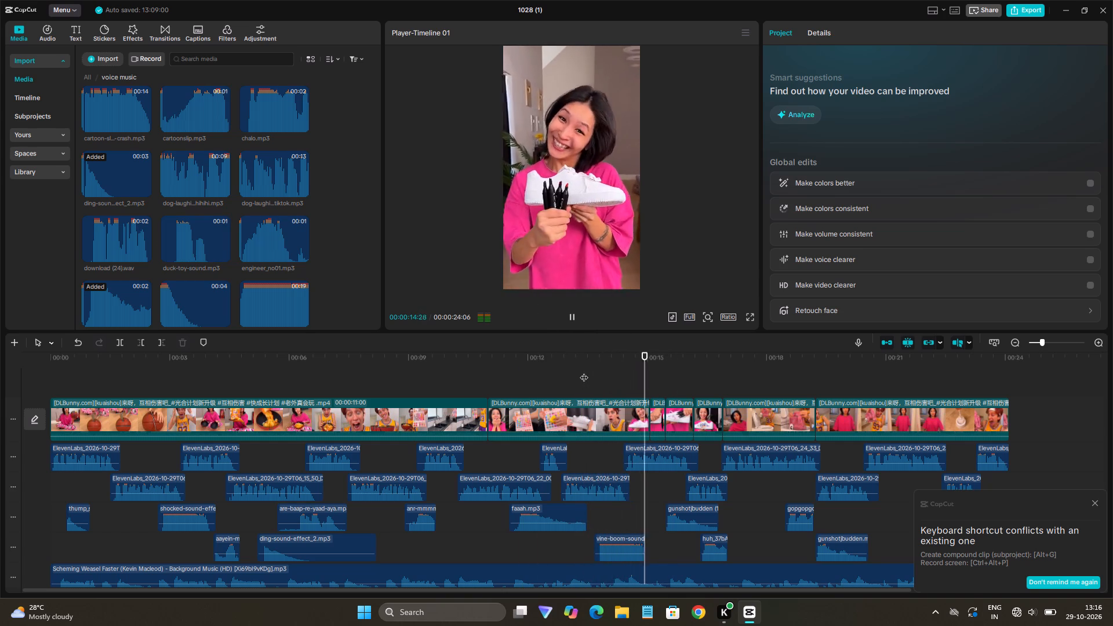
key(space)
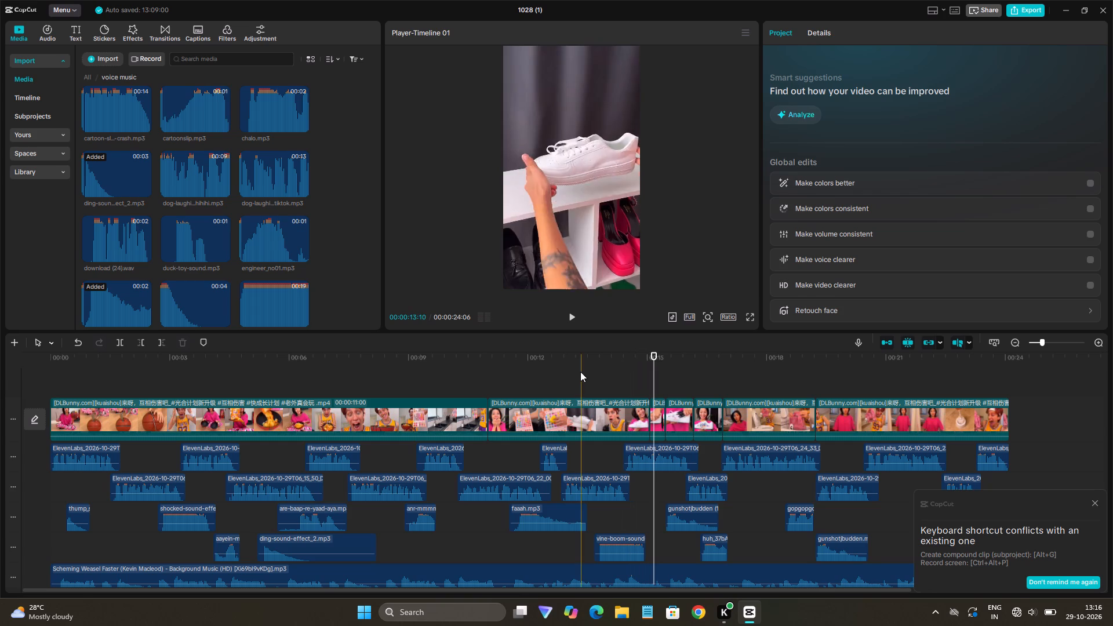
click(627, 383)
key(space)
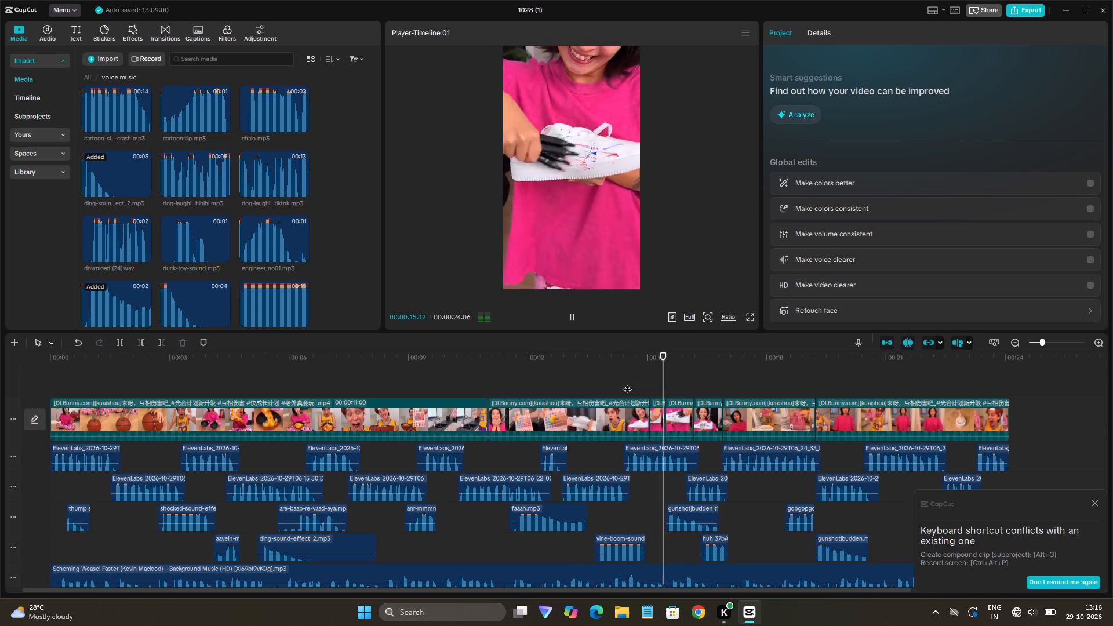
click(584, 374)
key(space)
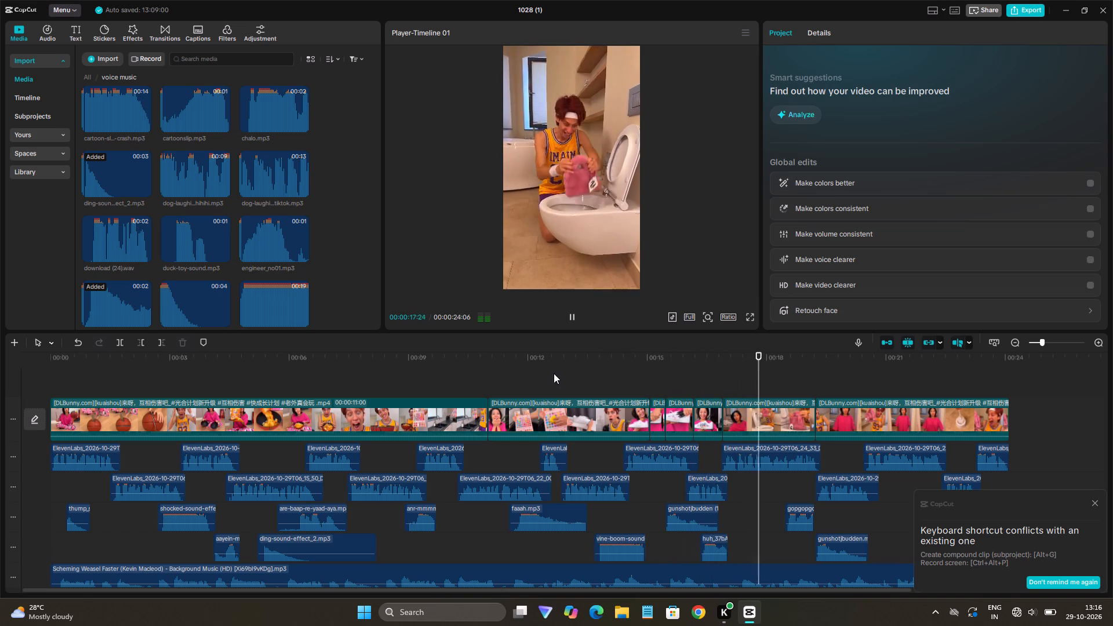
click(604, 377)
key(space)
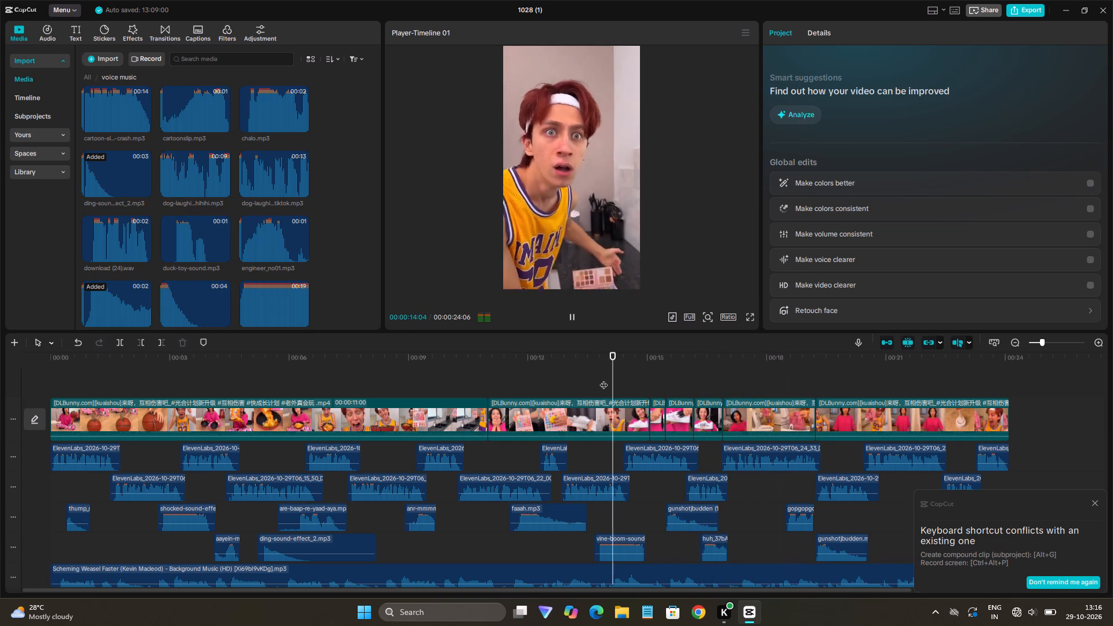
click(596, 381)
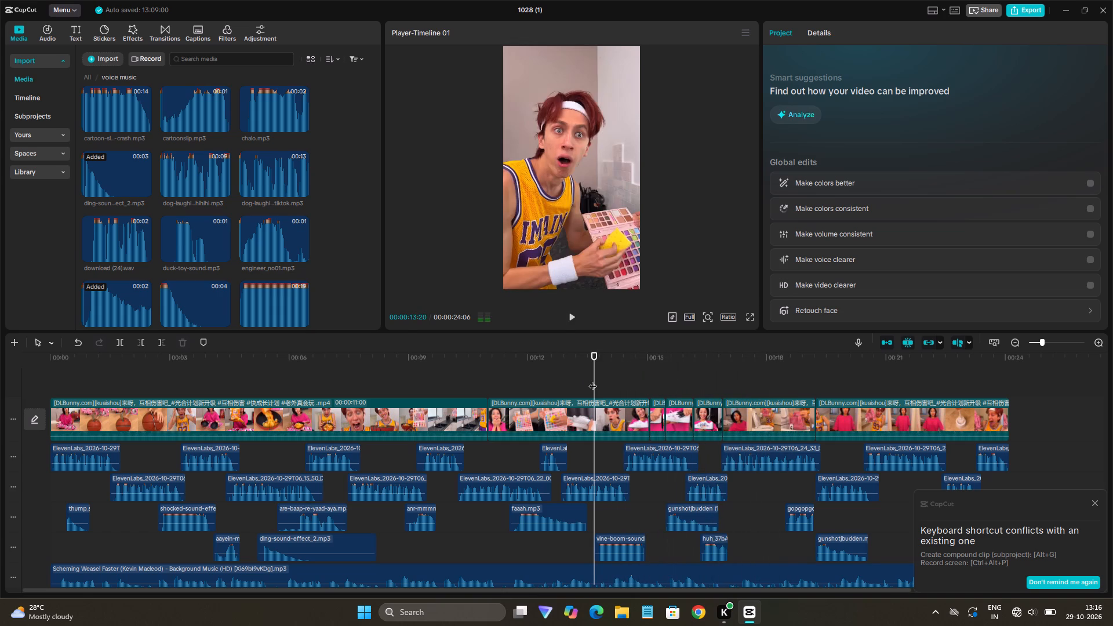
key(space)
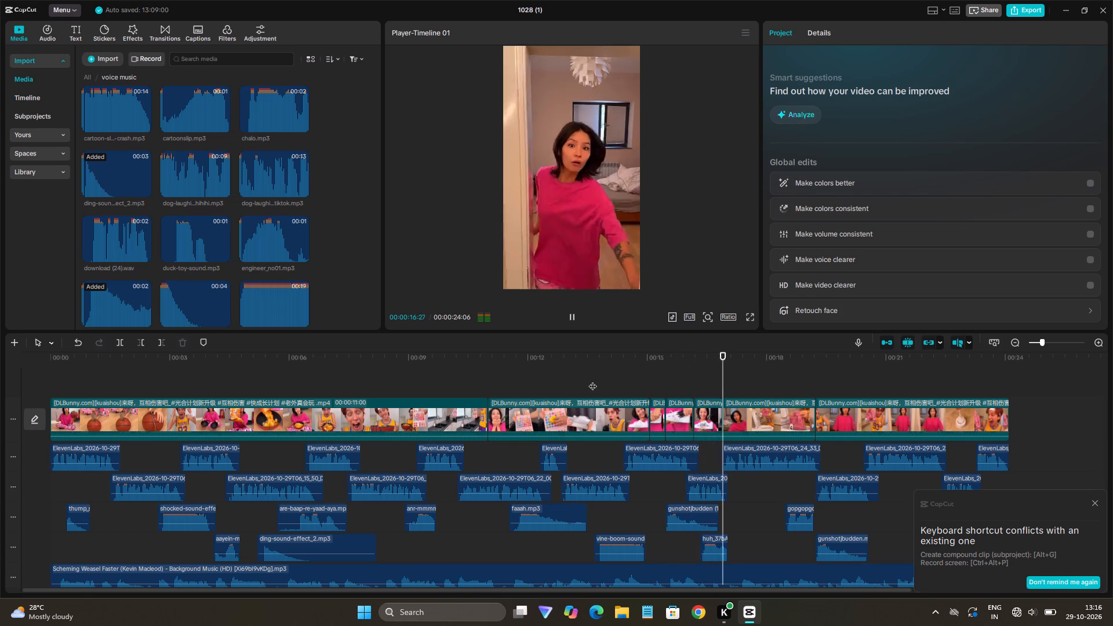
click(595, 381)
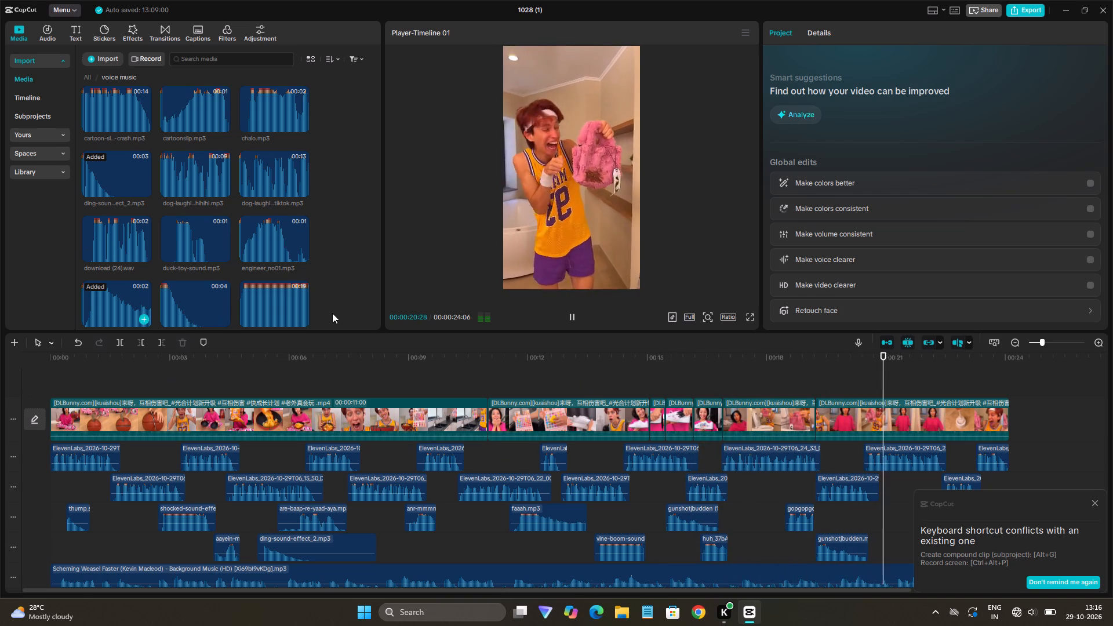
click(543, 374)
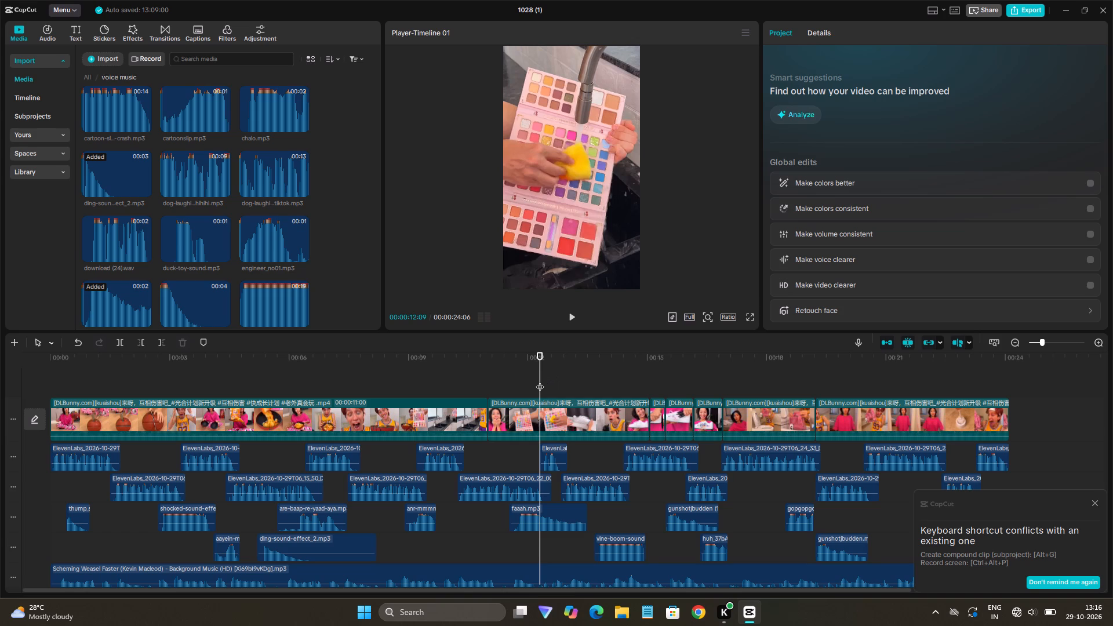
key(space)
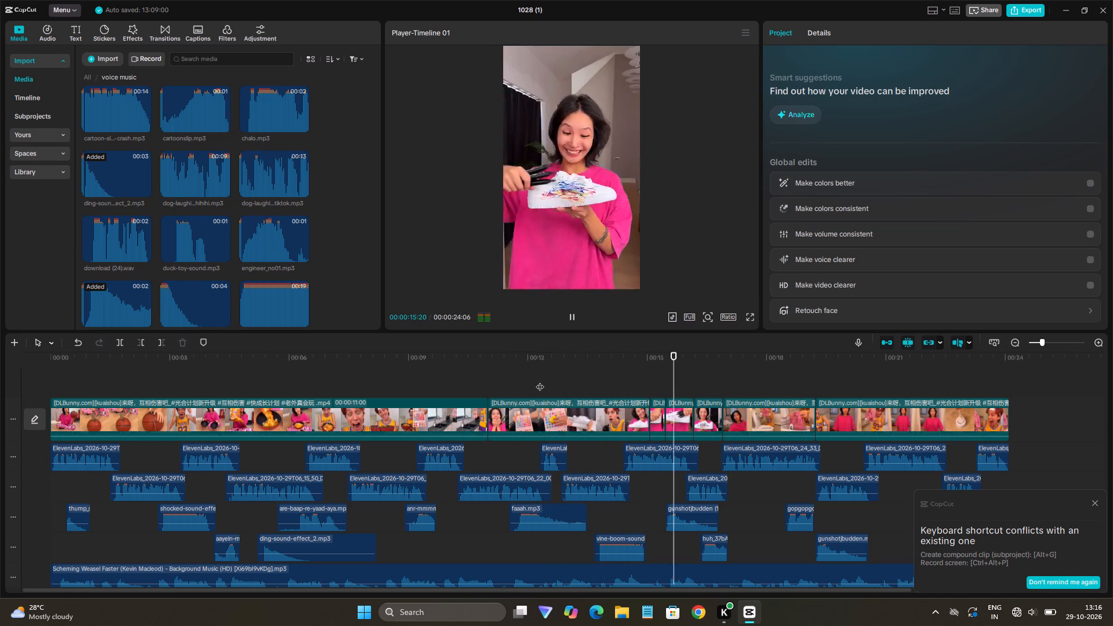
Dismiss the keyboard shortcut conflict notice covering the end of the timeline.
click(648, 405)
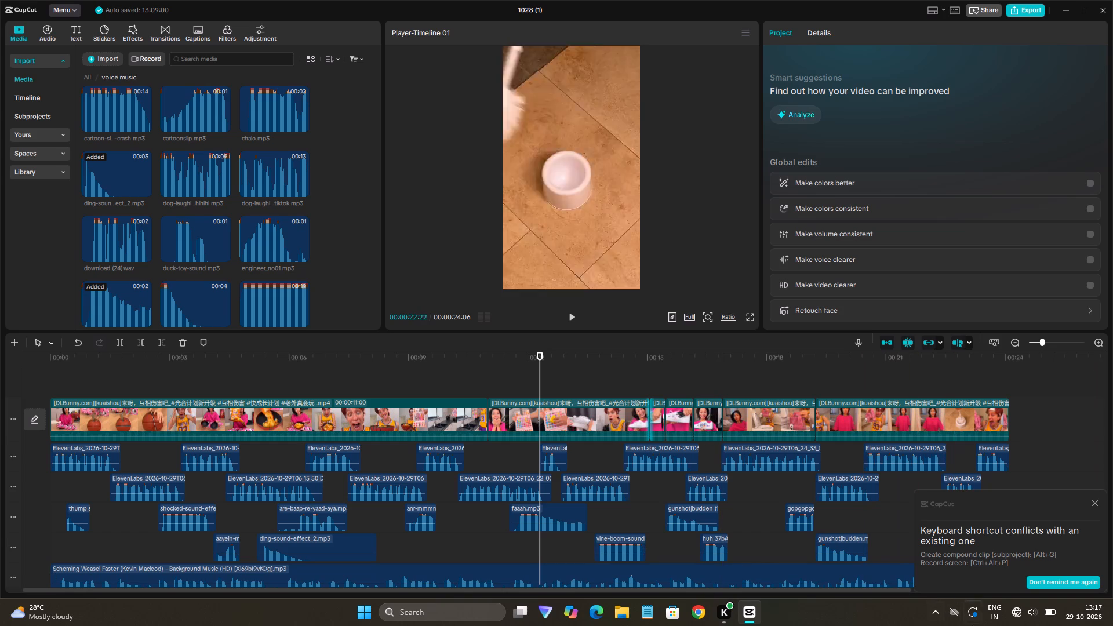
click(1094, 498)
click(1094, 501)
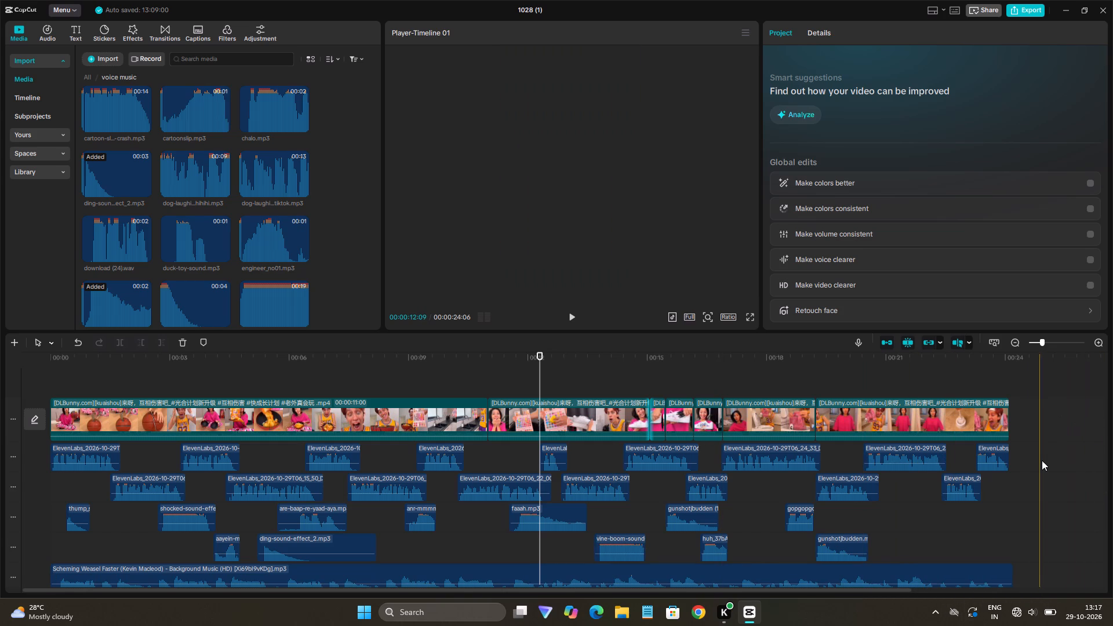
Select all the ElevenLabs voice clips on both voice tracks and raise their volume to 12.1 dB.
drag(1042, 460, 781, 453)
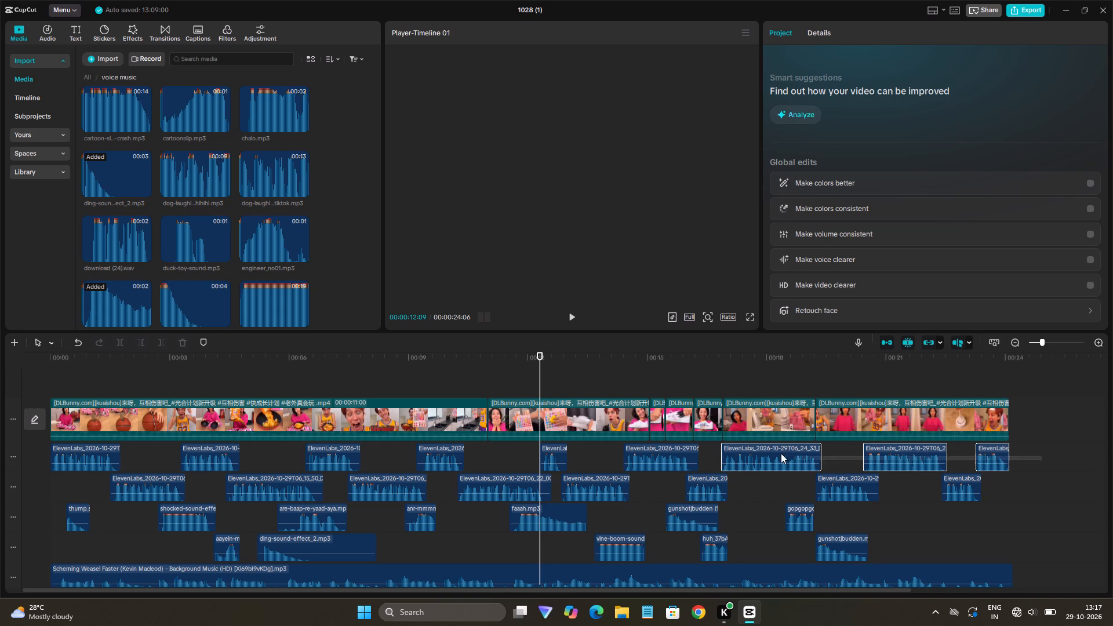
drag(781, 453, 92, 198)
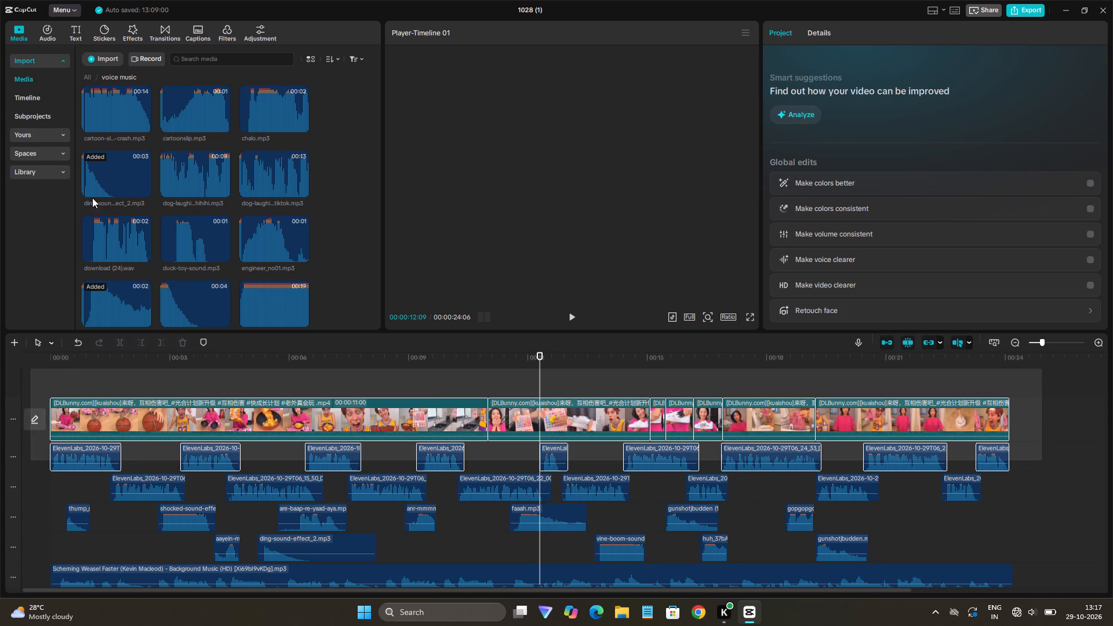
drag(92, 198, 57, 507)
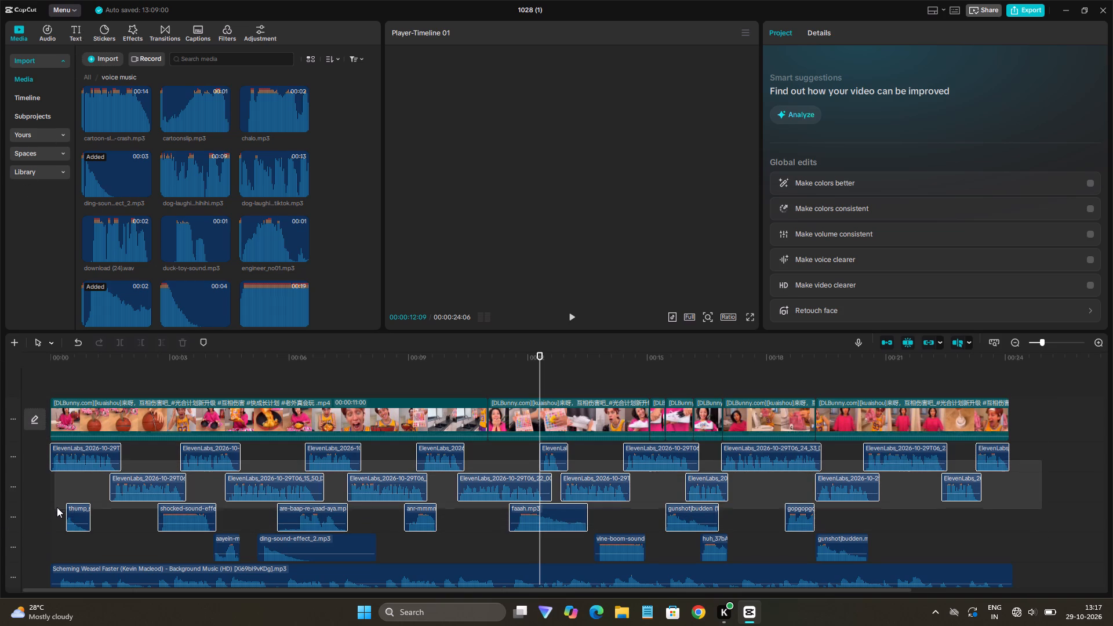
drag(57, 507, 82, 494)
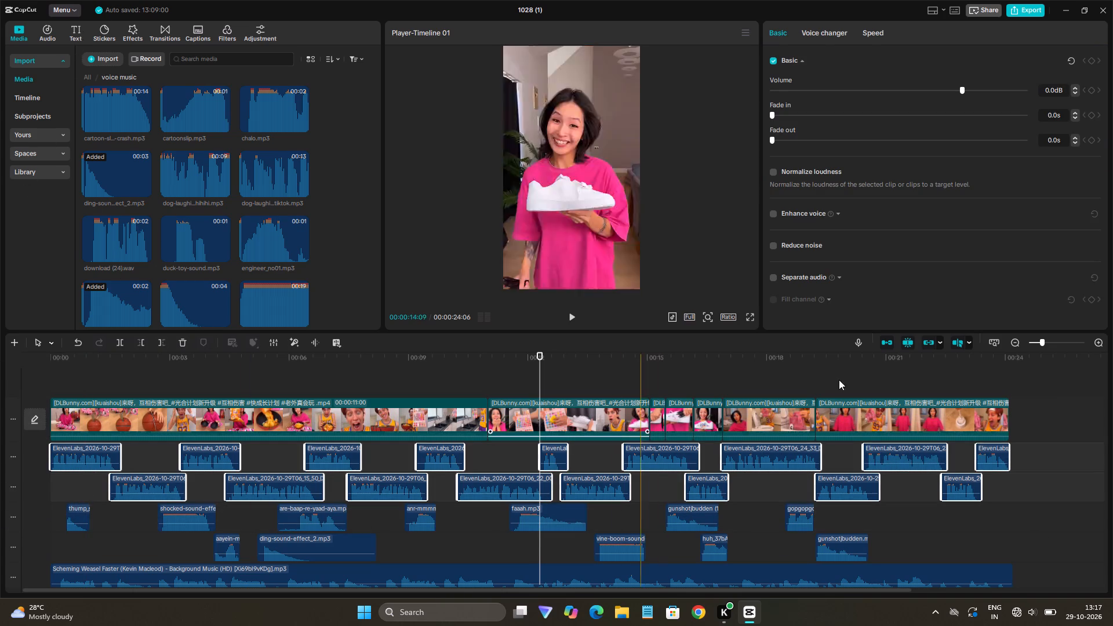
click(1047, 85)
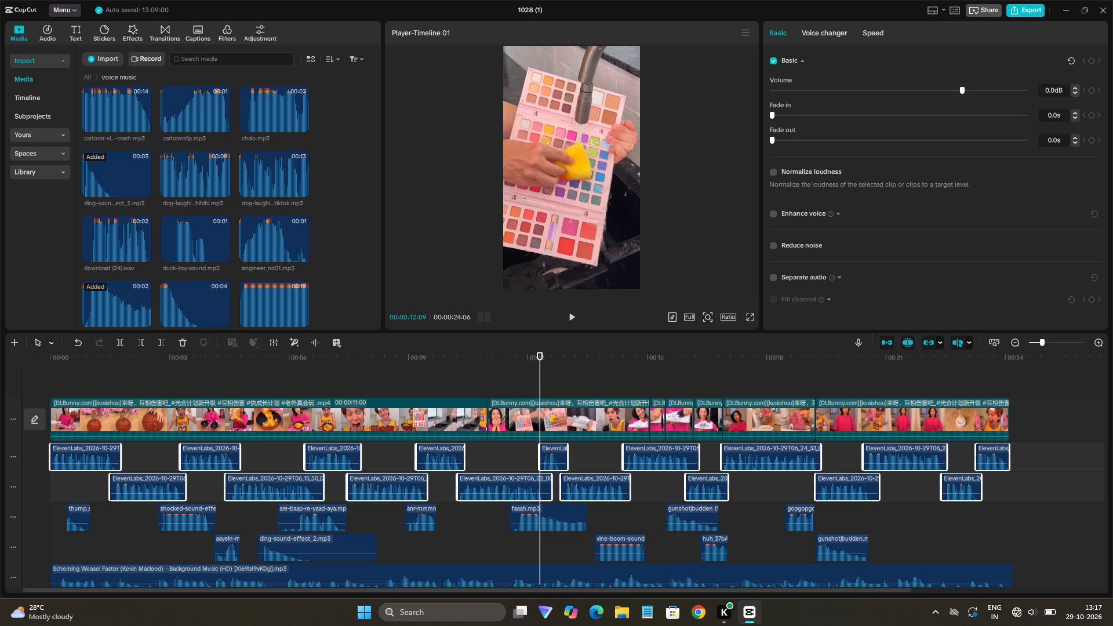
key(BackSpace)
key(End)
key(Down)
key(Return)
drag(962, 87, 969, 94)
drag(969, 94, 997, 103)
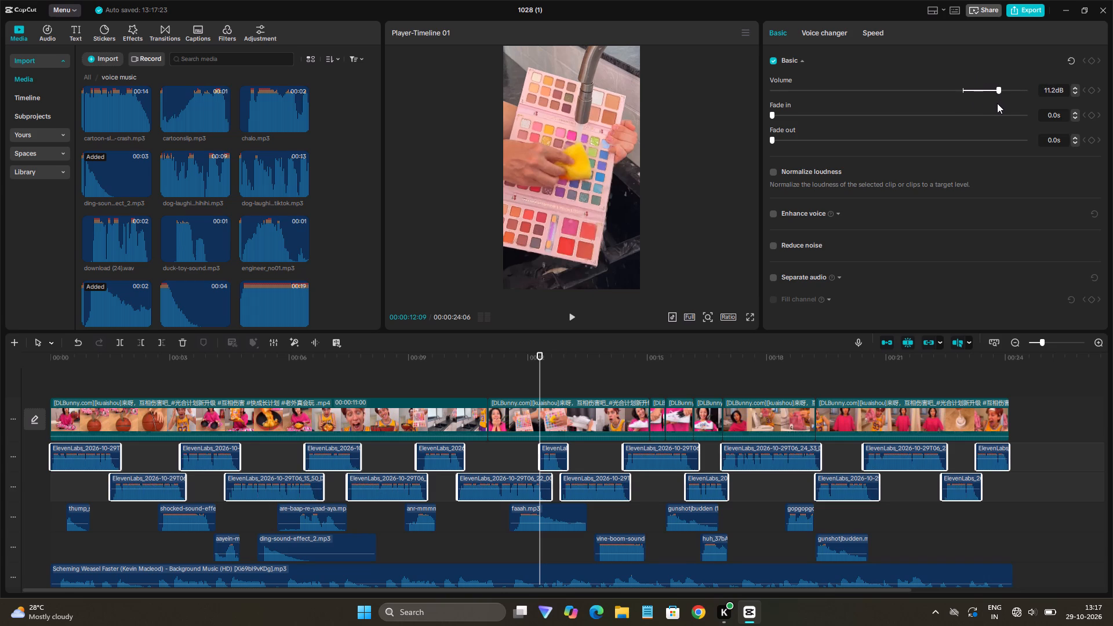
drag(997, 103, 997, 104)
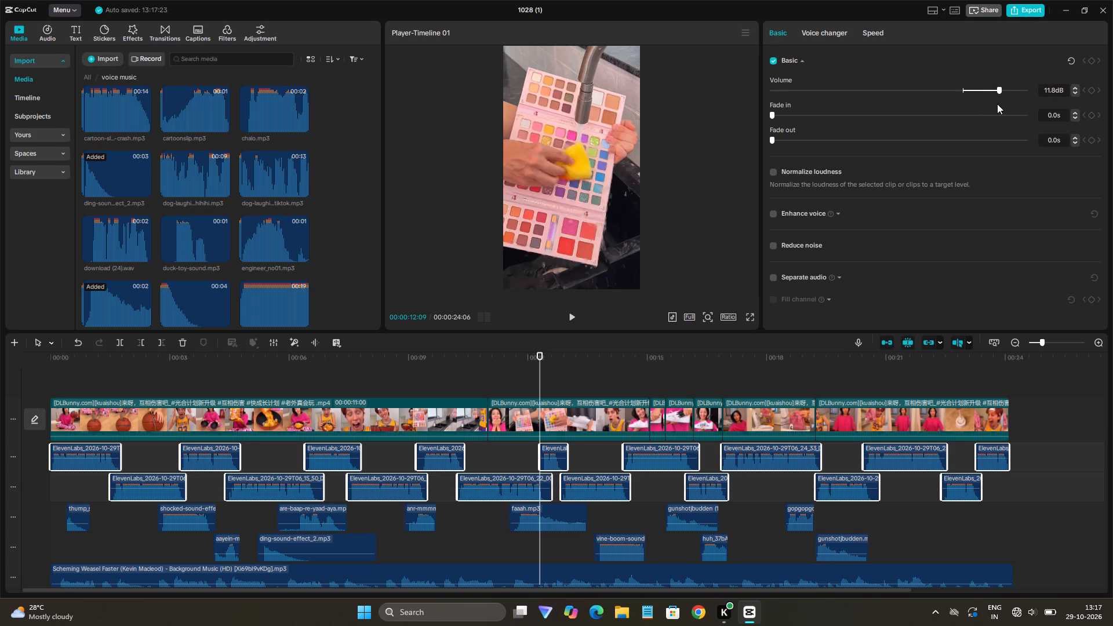
drag(997, 104, 998, 105)
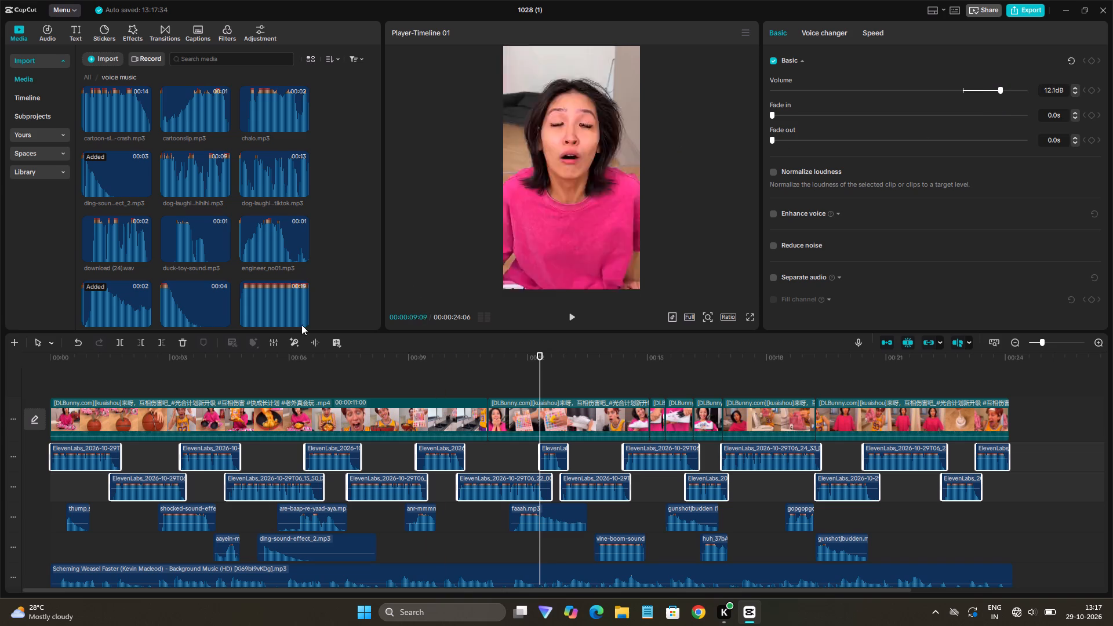
Play the timeline from 00:00:12:09 and again from near the video's start to check the voice clips' loudness.
click(572, 314)
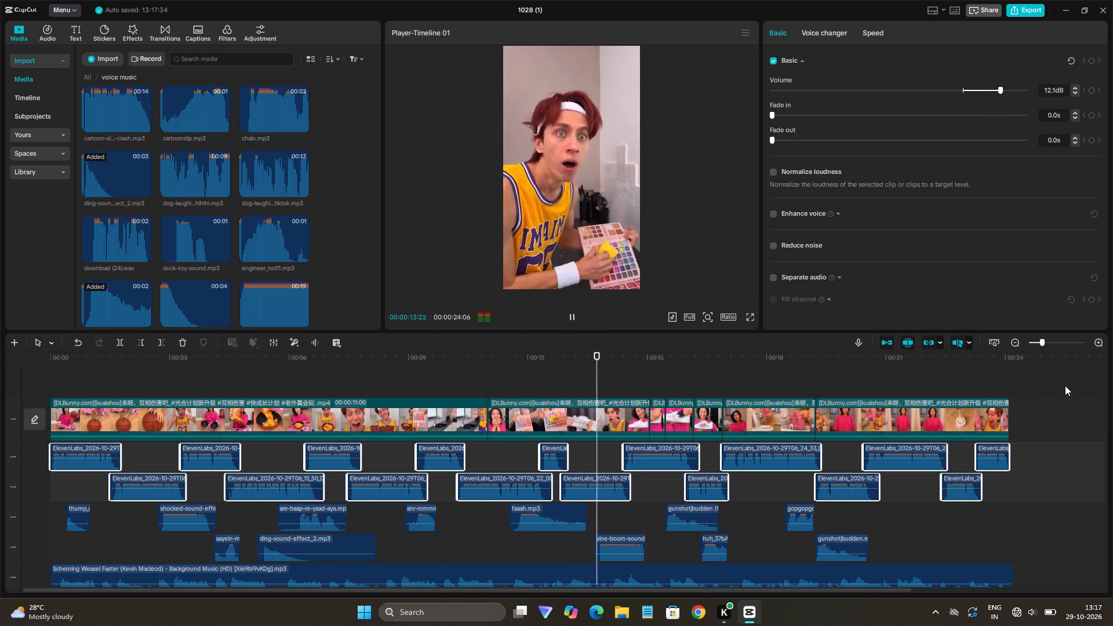
key(Return)
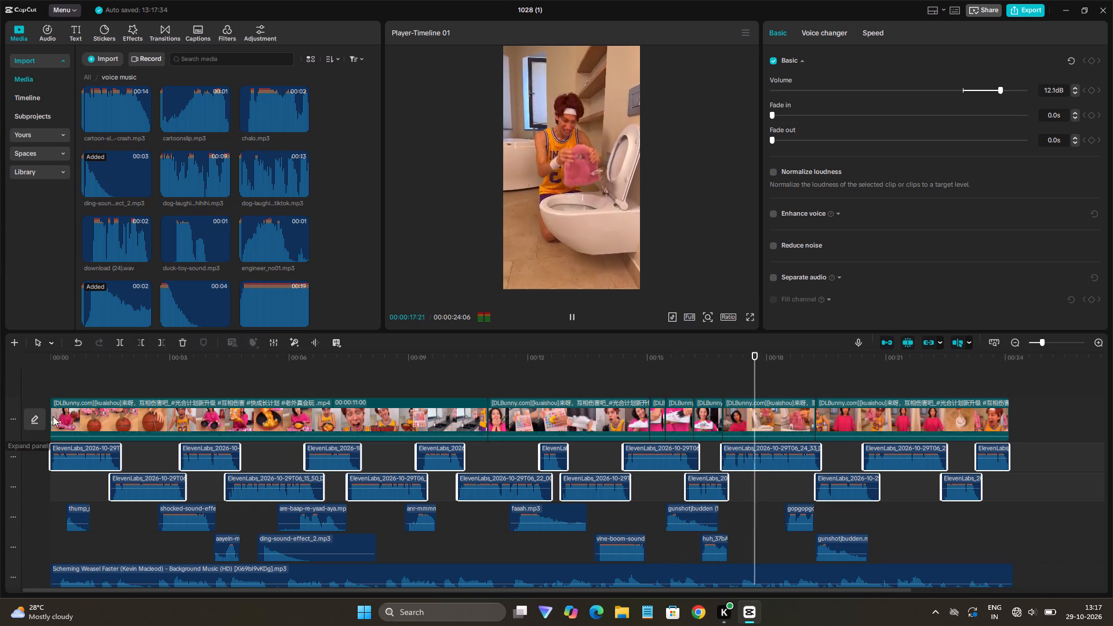
click(63, 389)
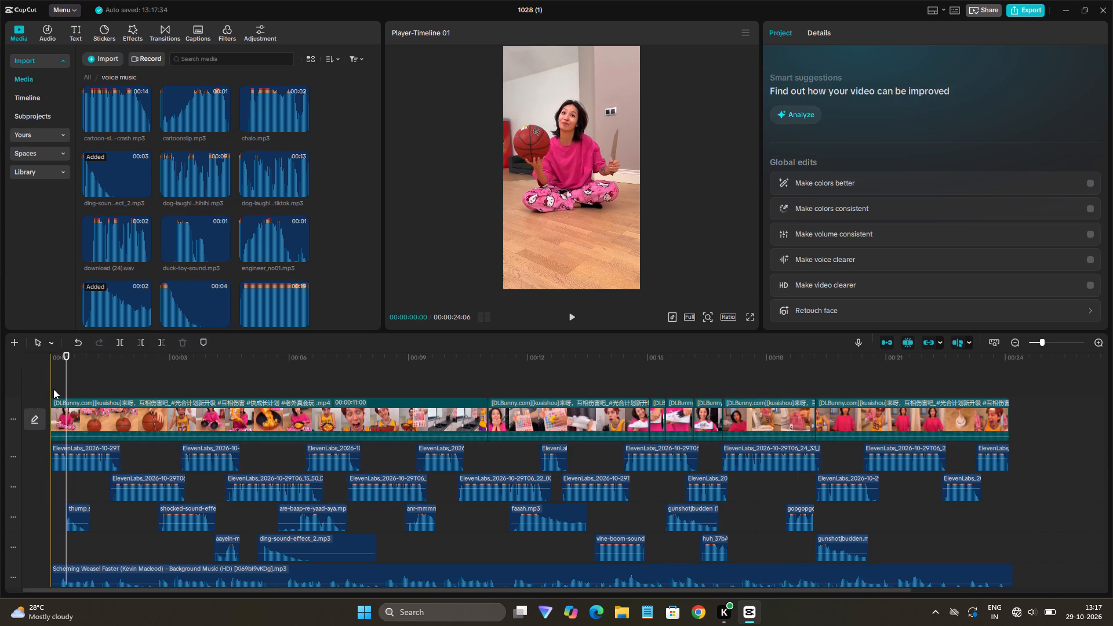
key(space)
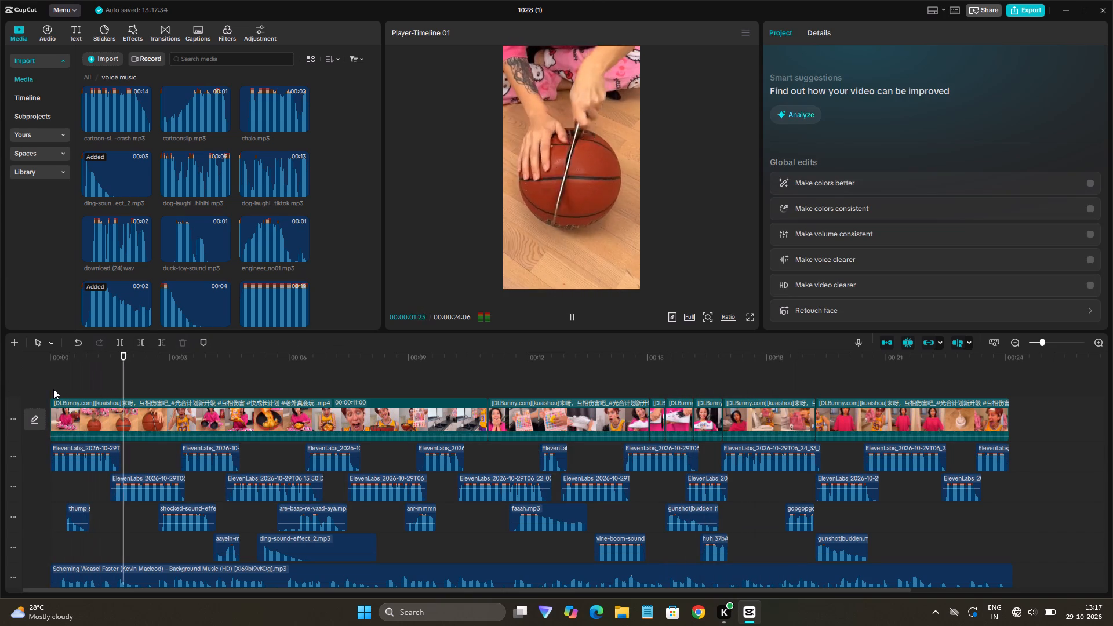
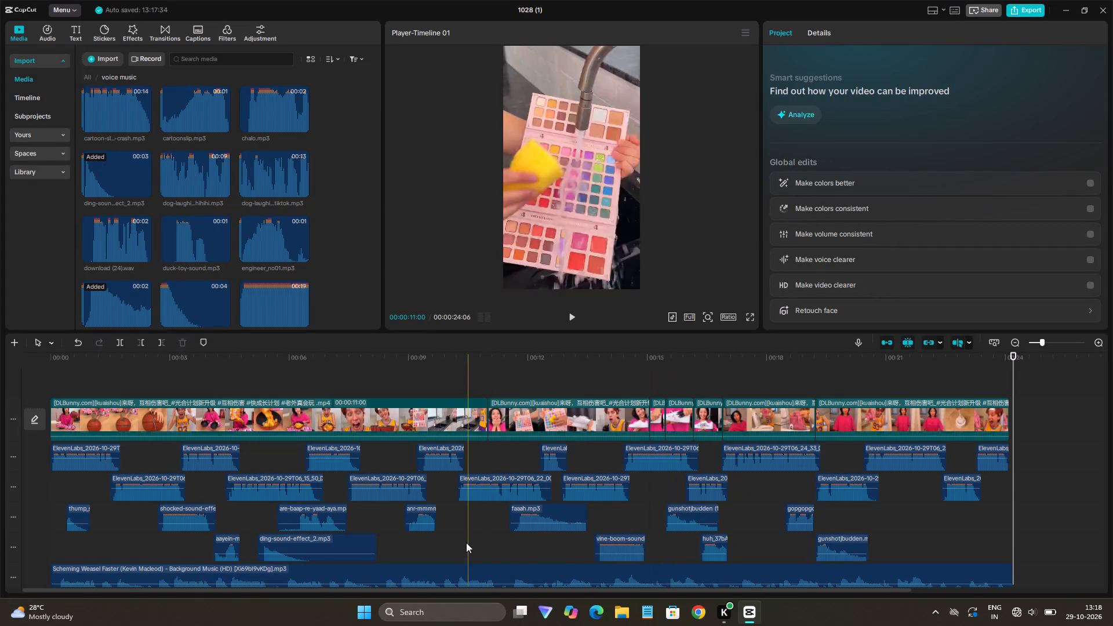
Select all the ElevenLabs voice clips on both voice tracks and open their volume value for editing.
drag(1027, 488, 947, 485)
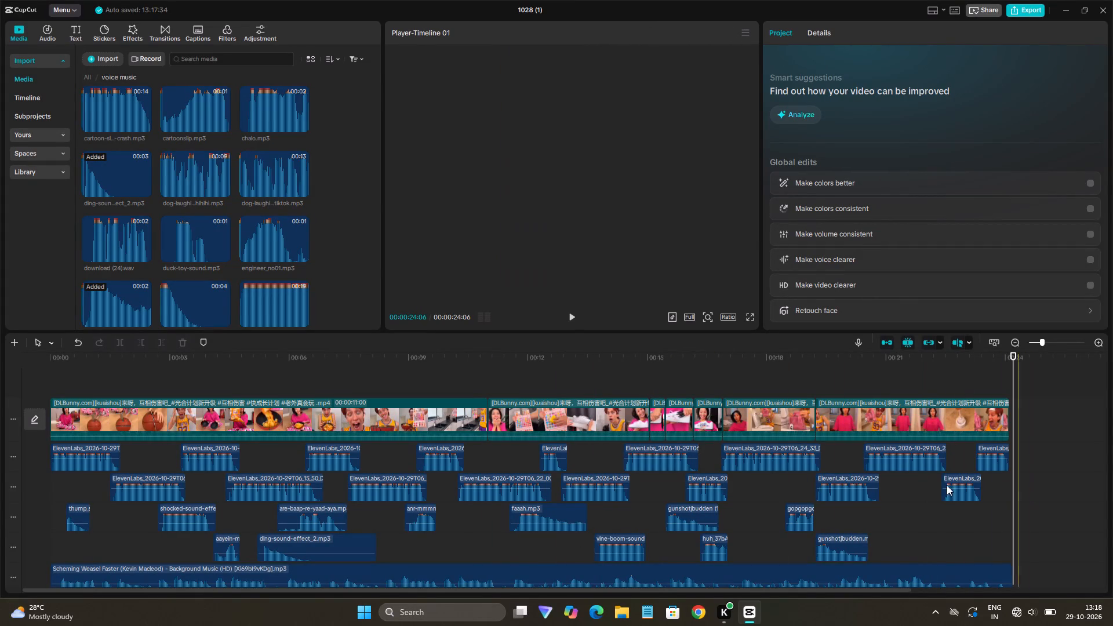
drag(947, 485, 94, 464)
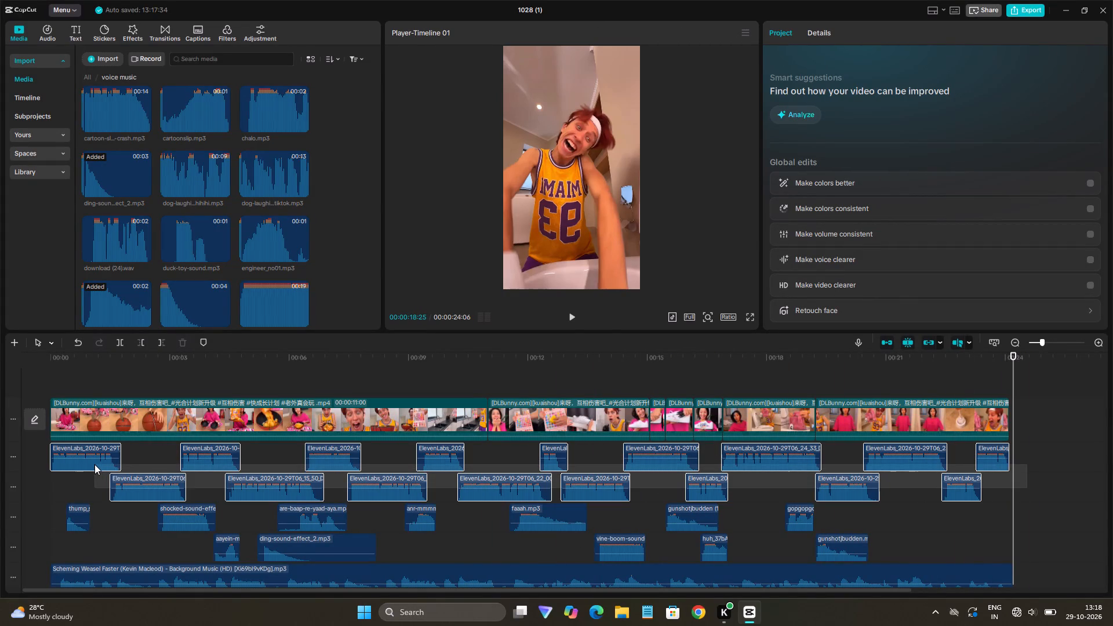
drag(94, 464, 94, 464)
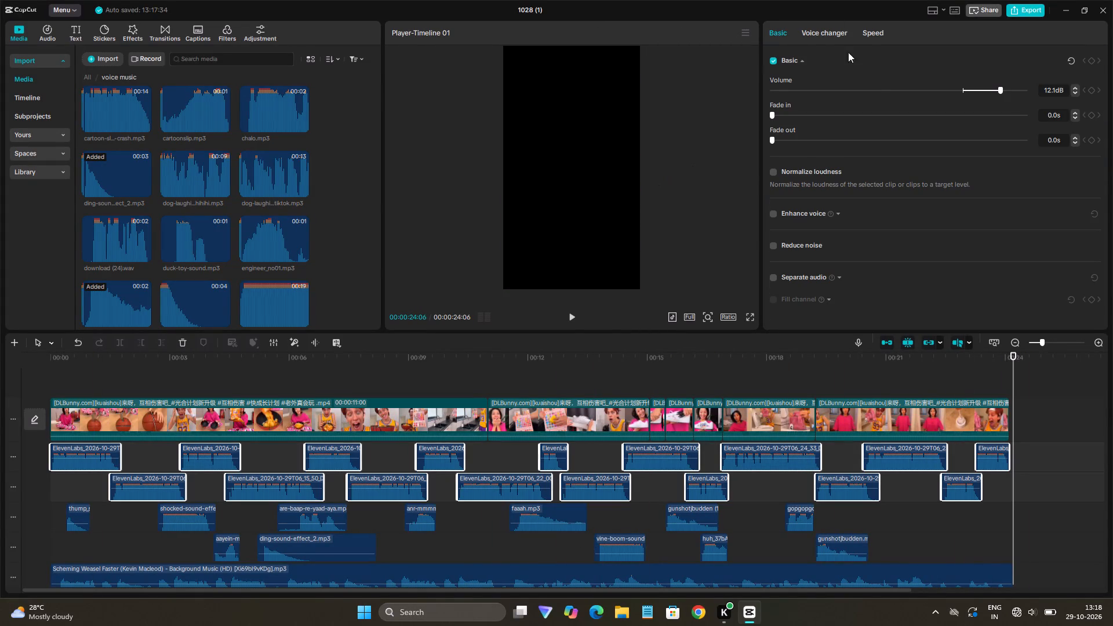
click(1057, 89)
Set the volume of all the selected ElevenLabs voice clips to 12.0 dB.
key(Right)
key(BackSpace)
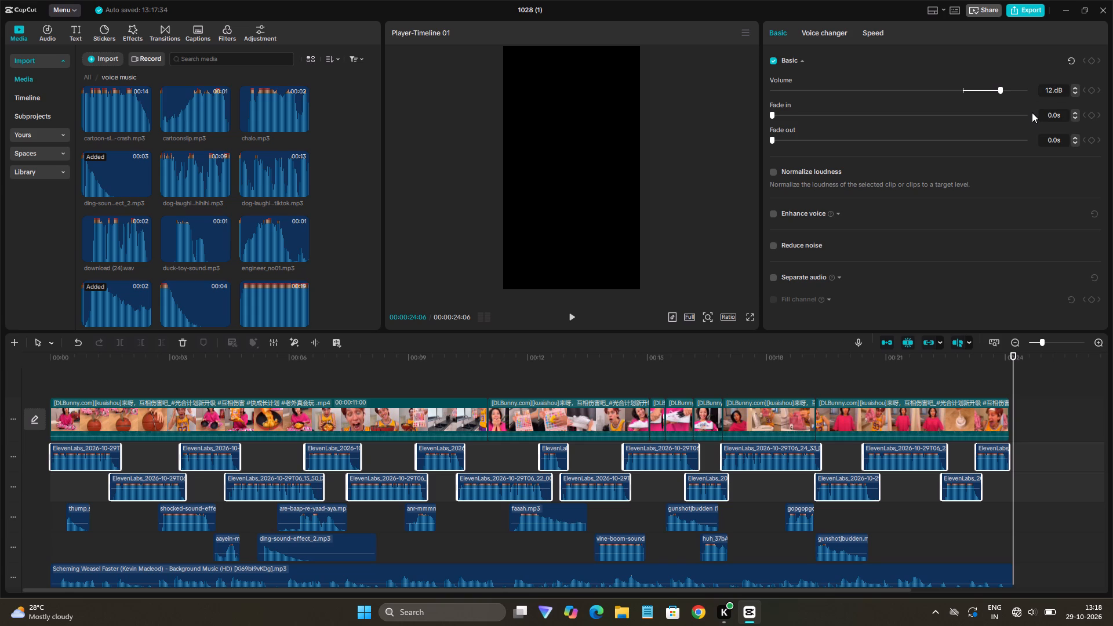
key(Insert)
key(Insert)
key(Insert)
key(Insert)
key(Insert)
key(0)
key(Return)
Play the timeline from the video's start to check the voice clips' loudness against the sound effects and background music.
click(56, 388)
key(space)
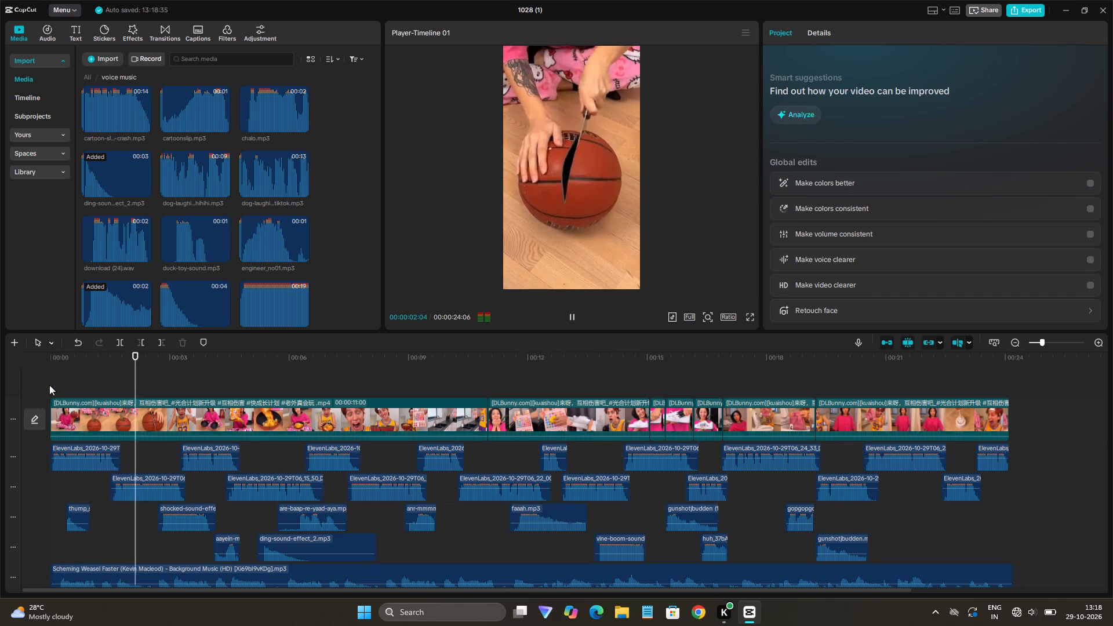
Turn the computer's sound volume down to about a third while the timeline keeps playing.
click(1038, 606)
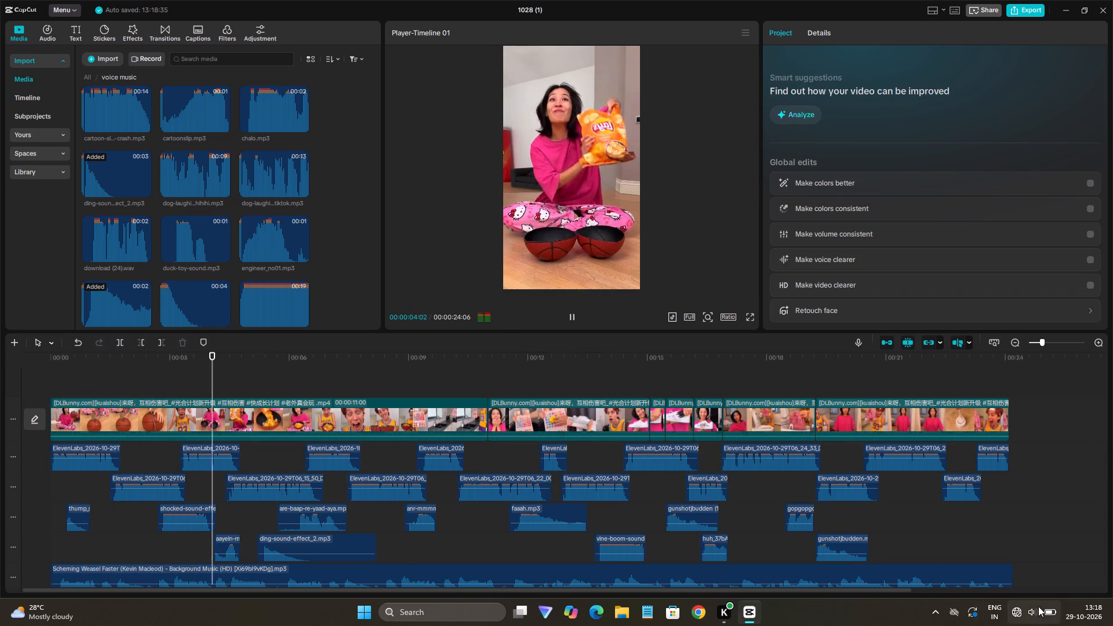
click(1005, 541)
click(1037, 612)
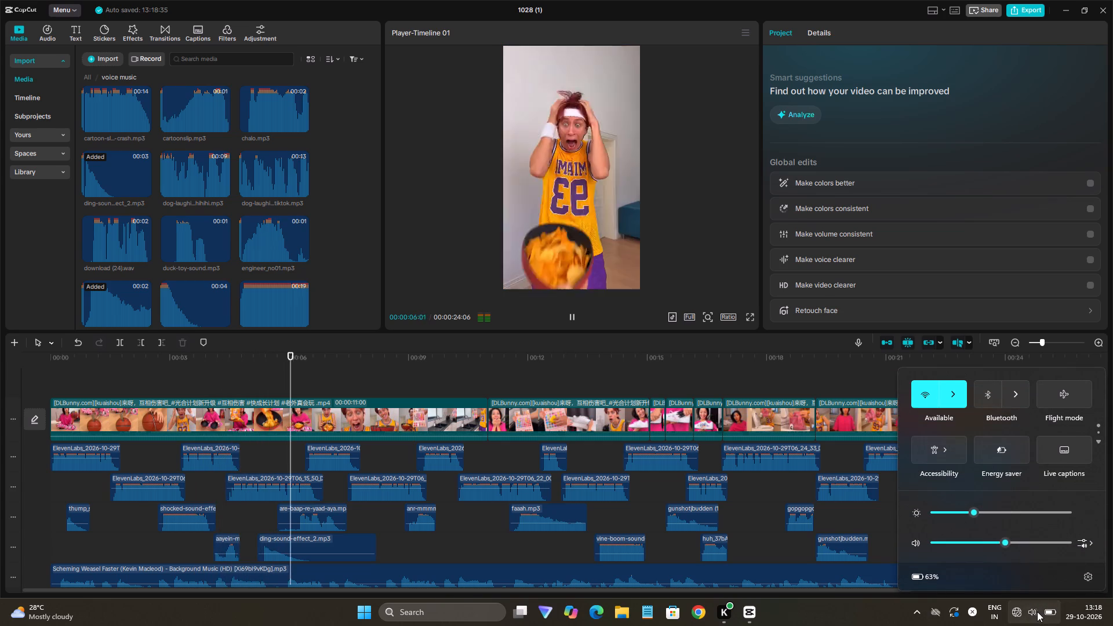
click(1035, 613)
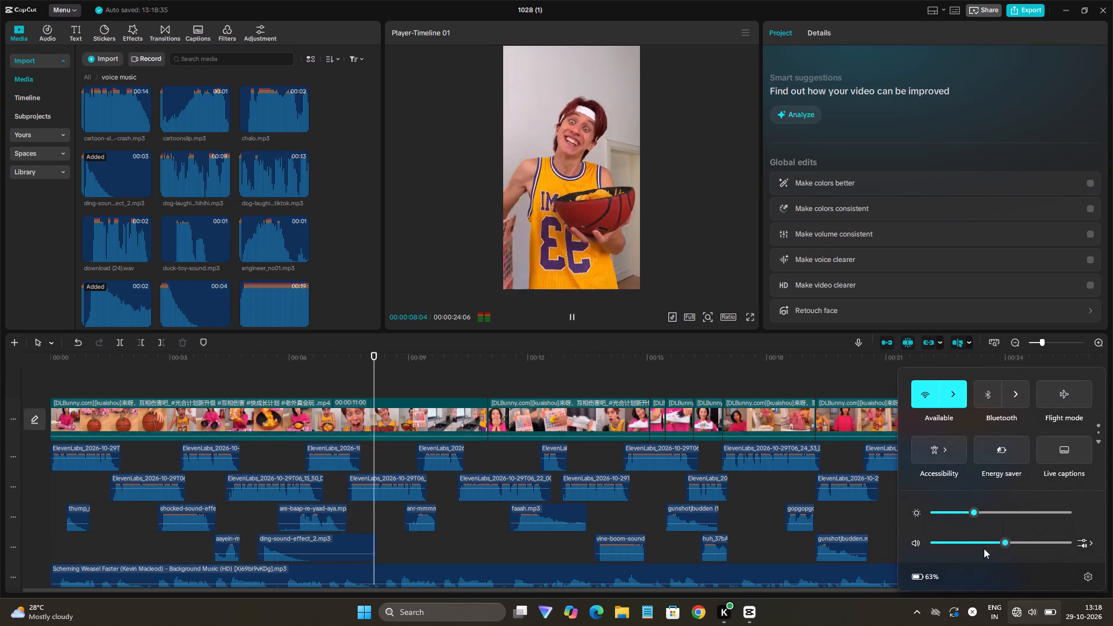
click(979, 545)
click(1032, 612)
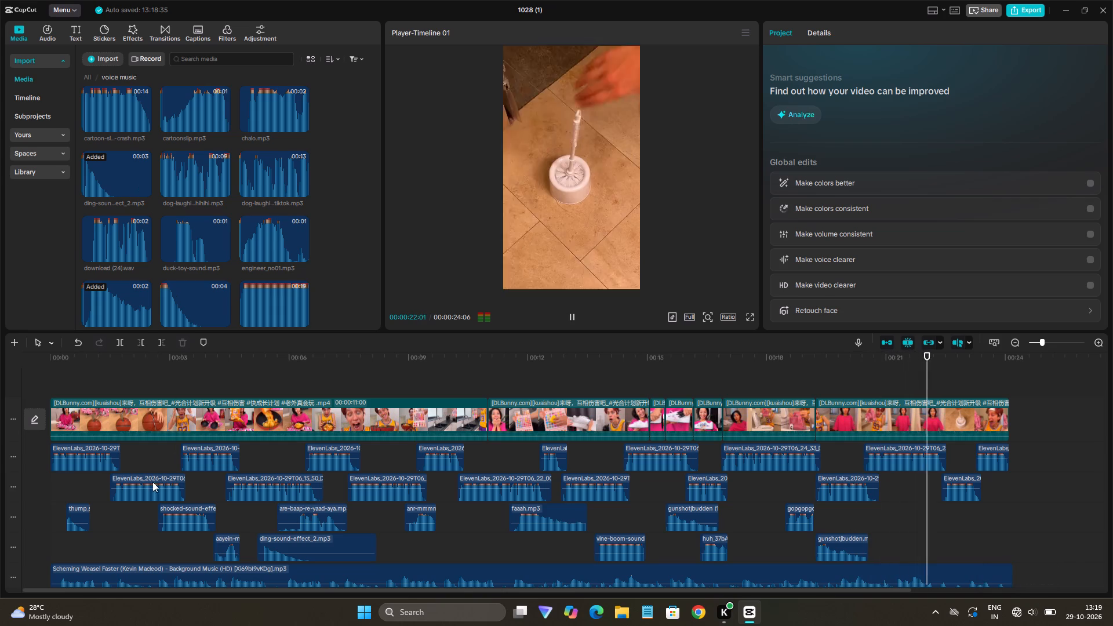
Stop the playback and return the playhead to near the video's start, at 00:00:00:06.
click(56, 491)
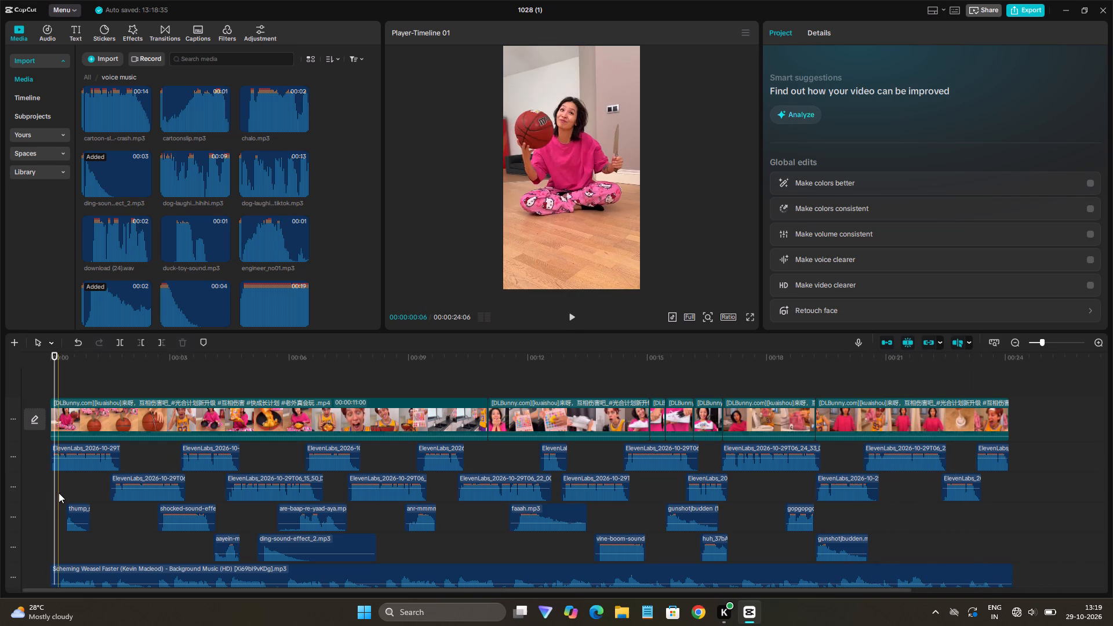
Play the timeline from its beginning and raise the thump sound effect's volume to 7.6 dB.
key(space)
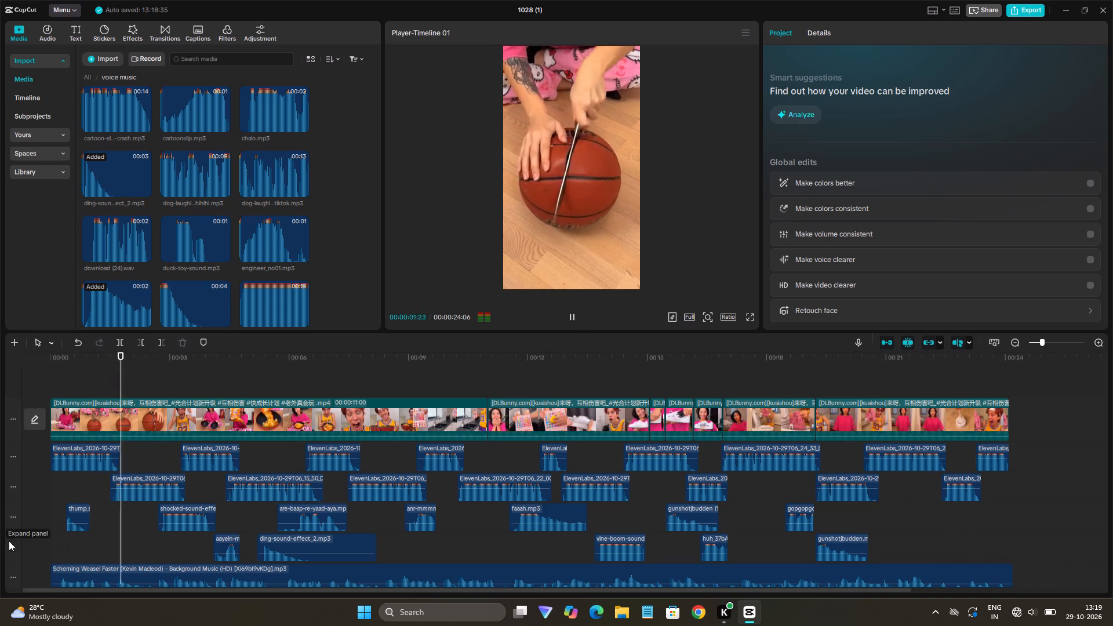
click(49, 503)
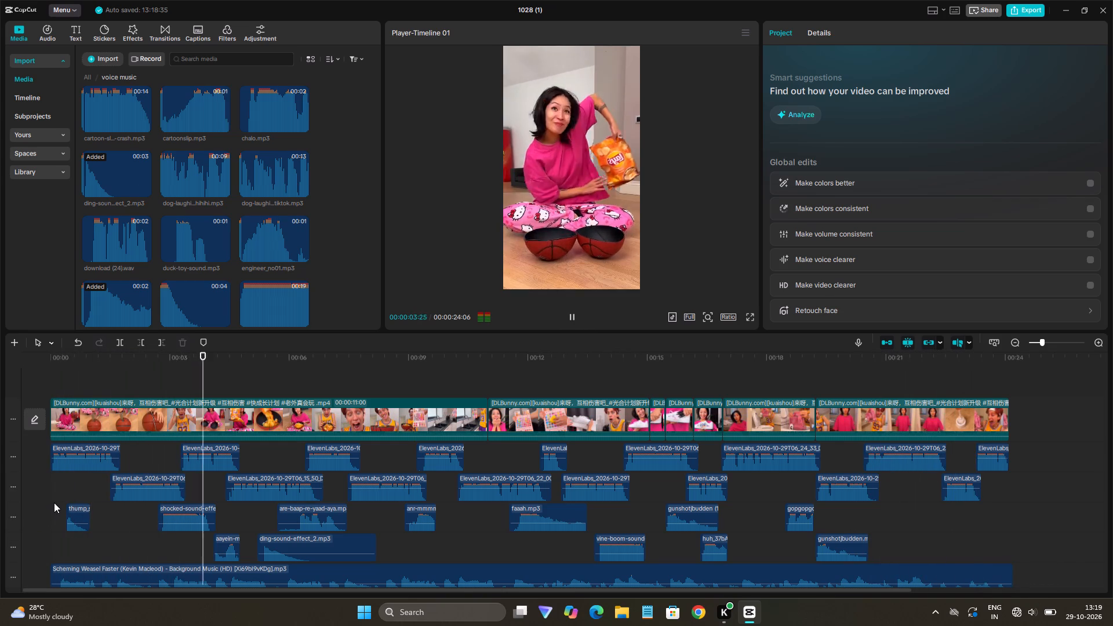
click(78, 512)
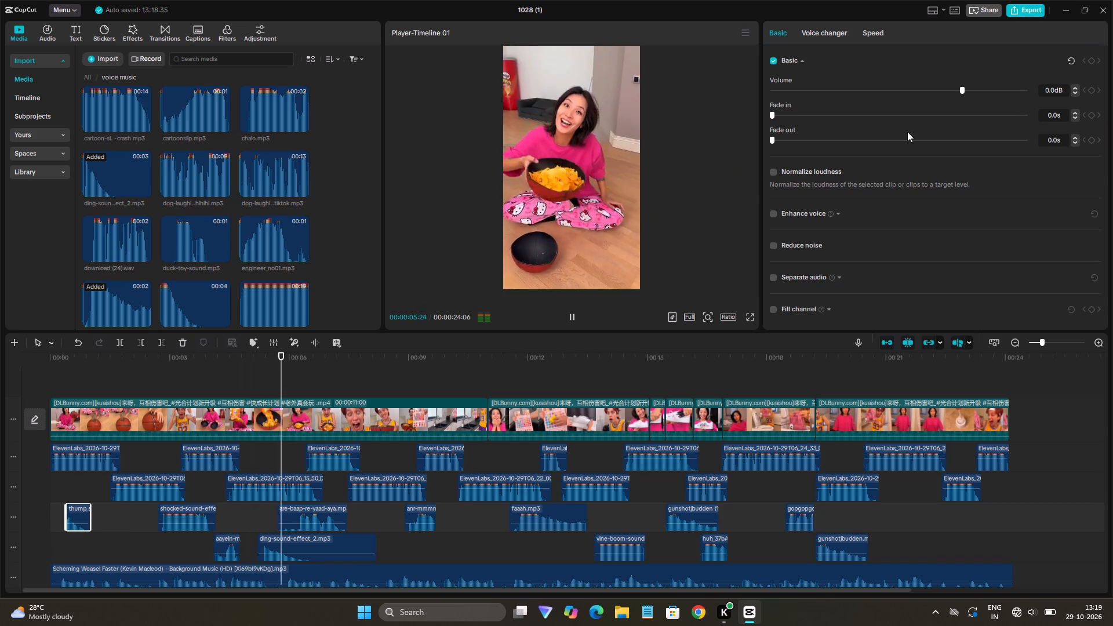
click(984, 89)
Play the timeline in sections from the beginning to about 00:00:23 to check how the voice clips and sound effects balance.
click(58, 488)
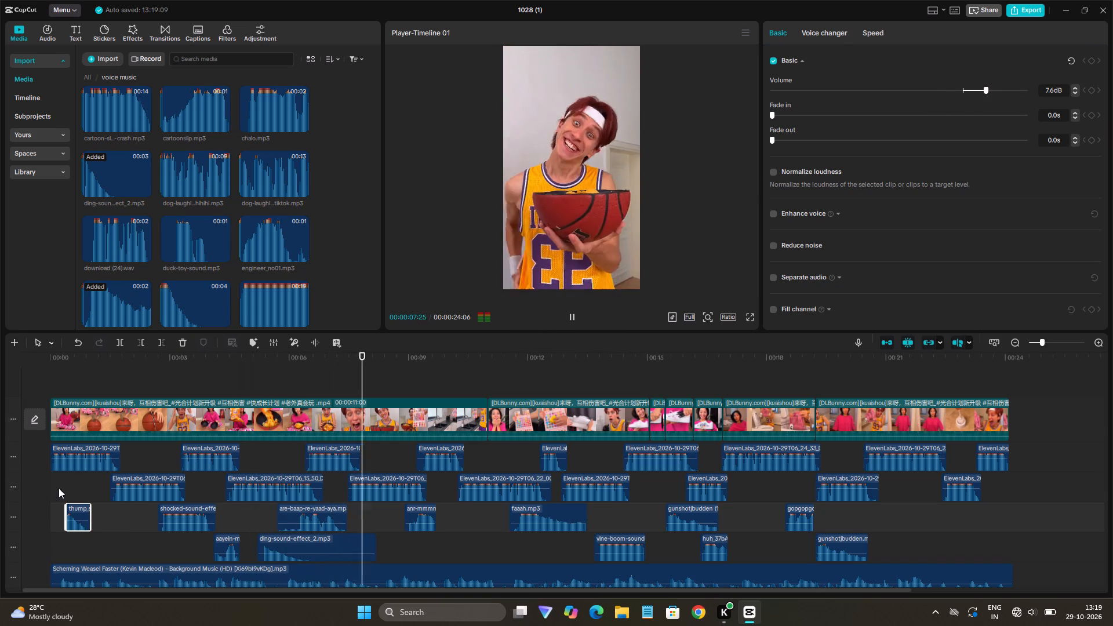
key(space)
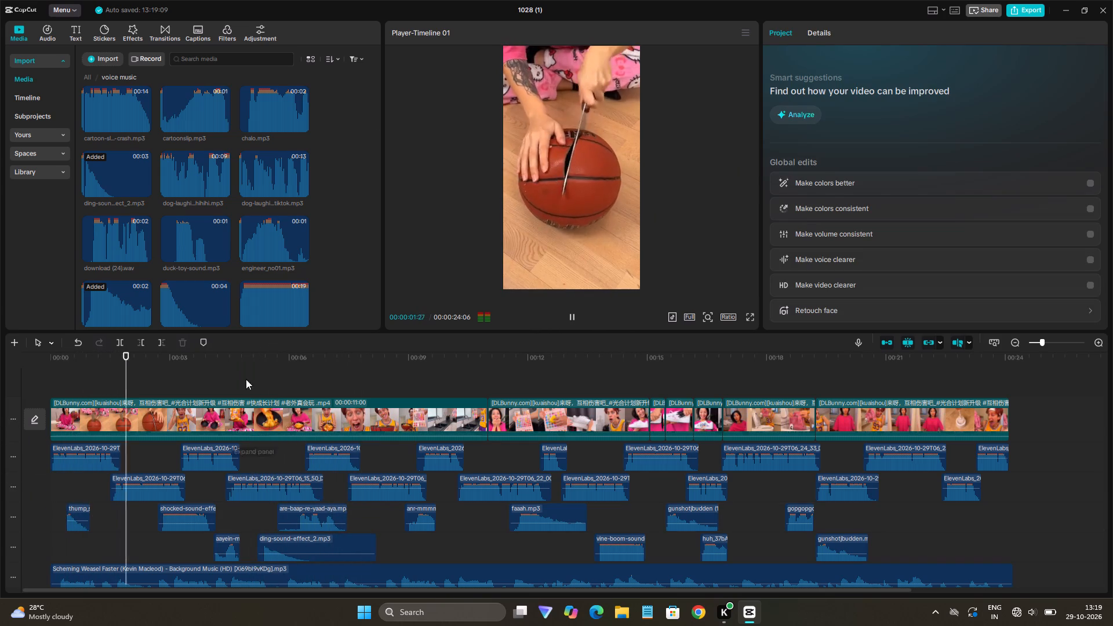
key(space)
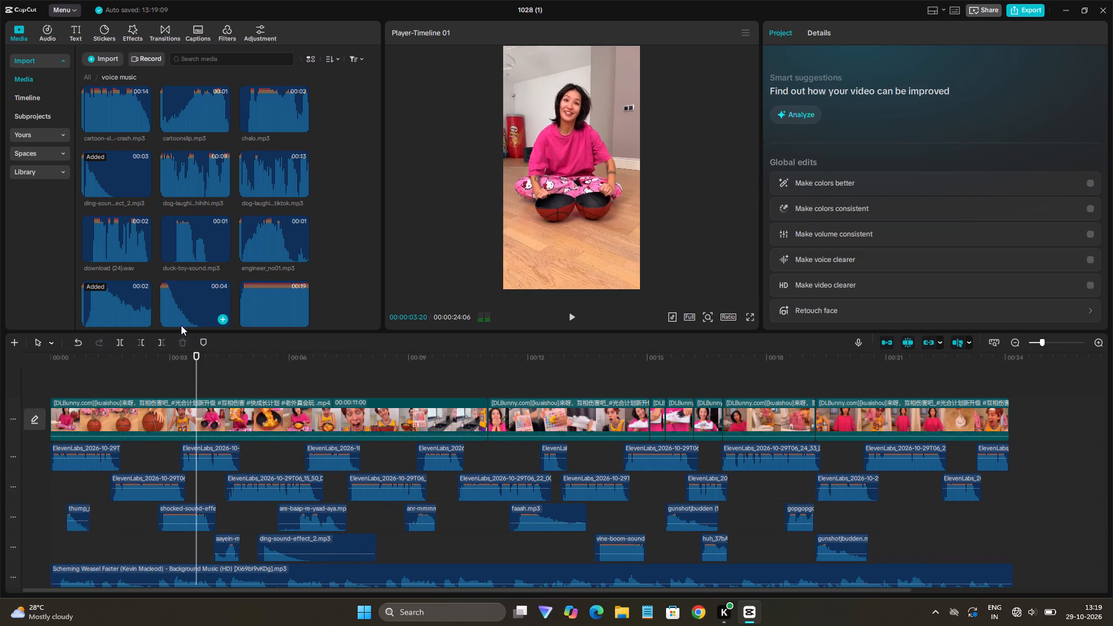
key(space)
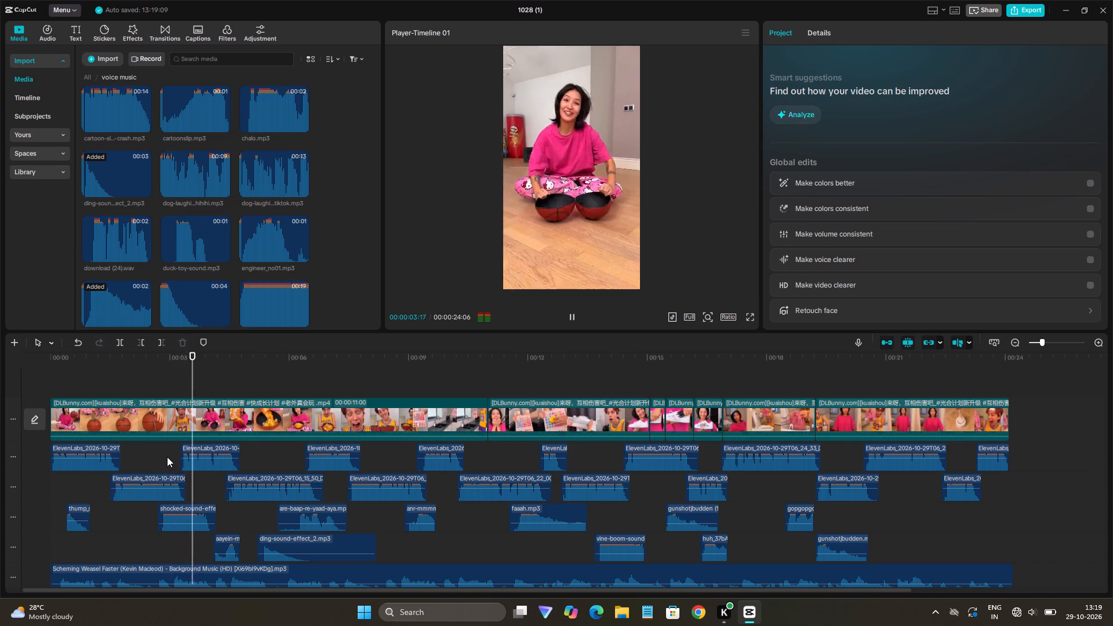
key(space)
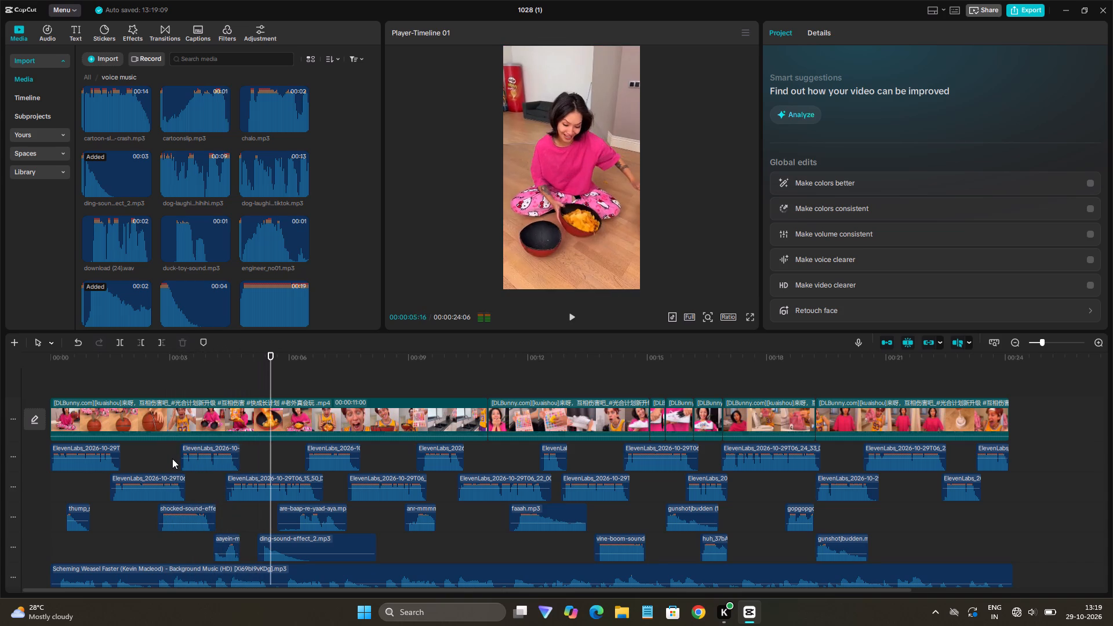
key(space)
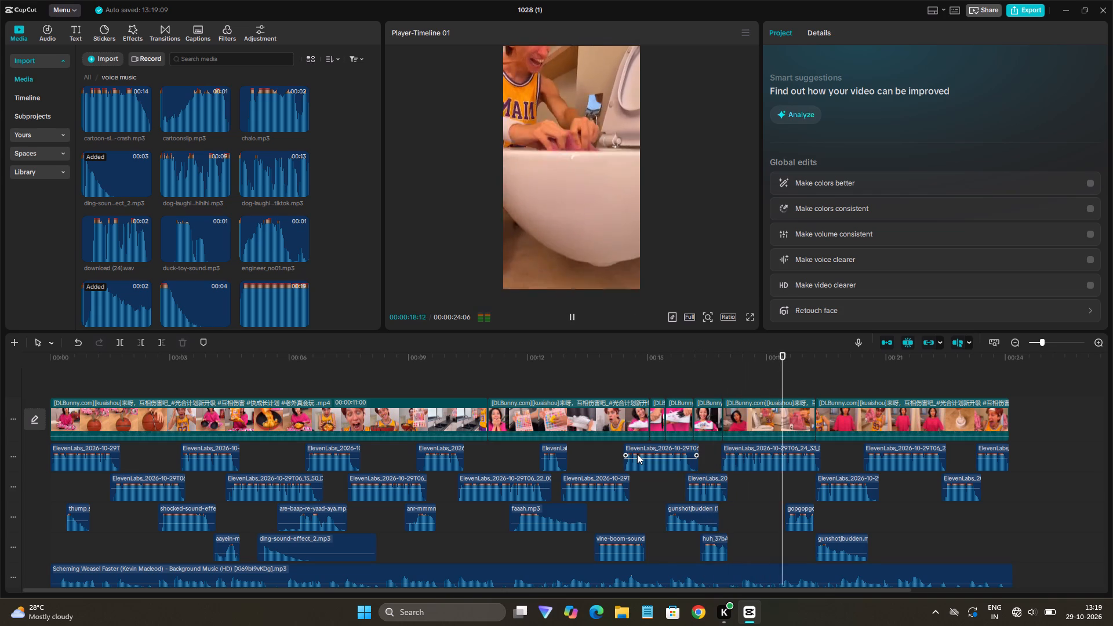
key(space)
key(space)
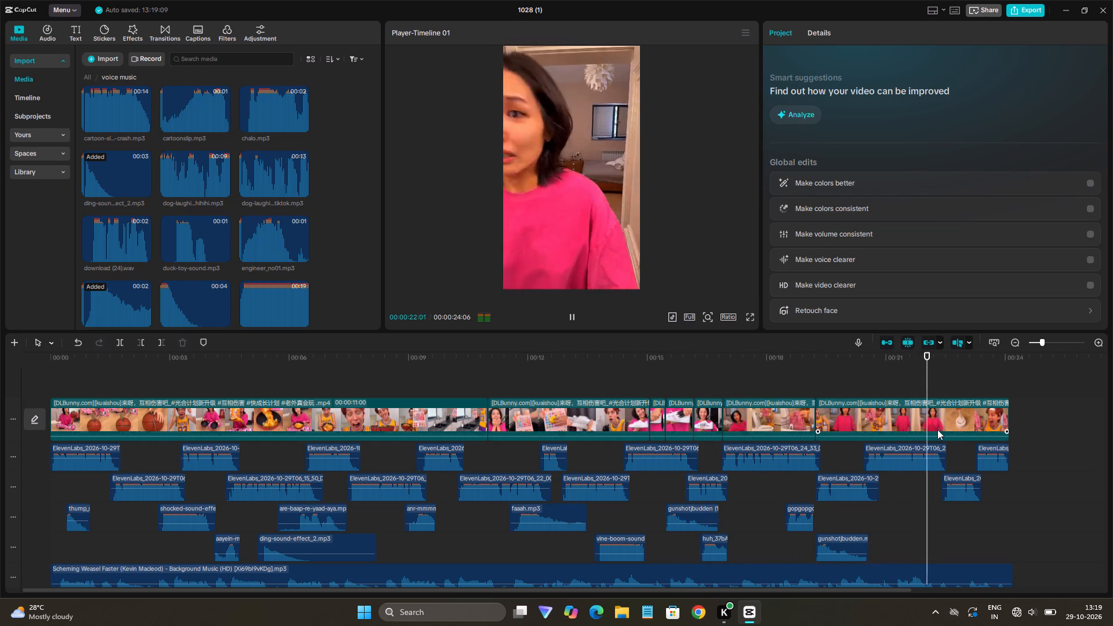
key(space)
key(space)
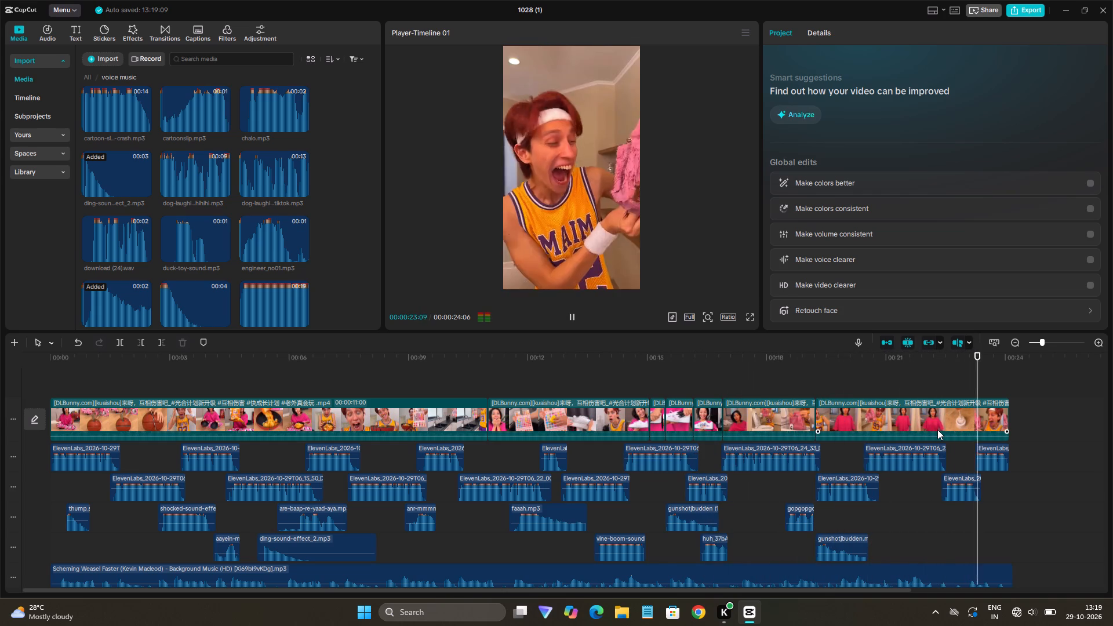
key(space)
Preview duck-toy-sound.mp3, place it on the upper sound-effects track at about 00:00:17, and play that section.
click(181, 243)
key(space)
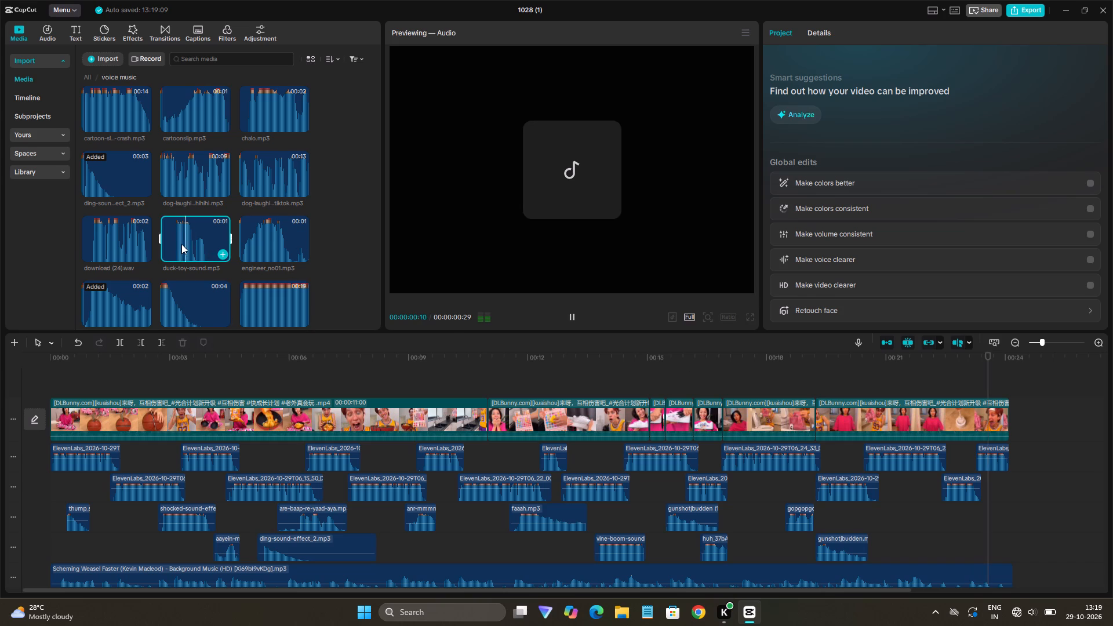
drag(172, 246, 700, 476)
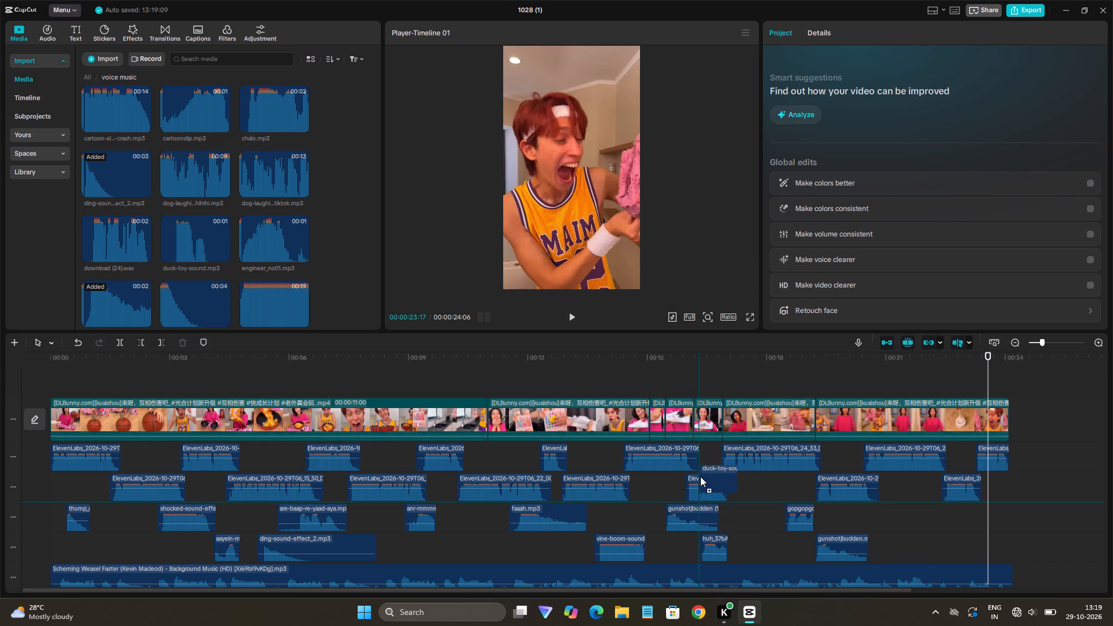
drag(700, 476, 726, 491)
click(718, 463)
key(space)
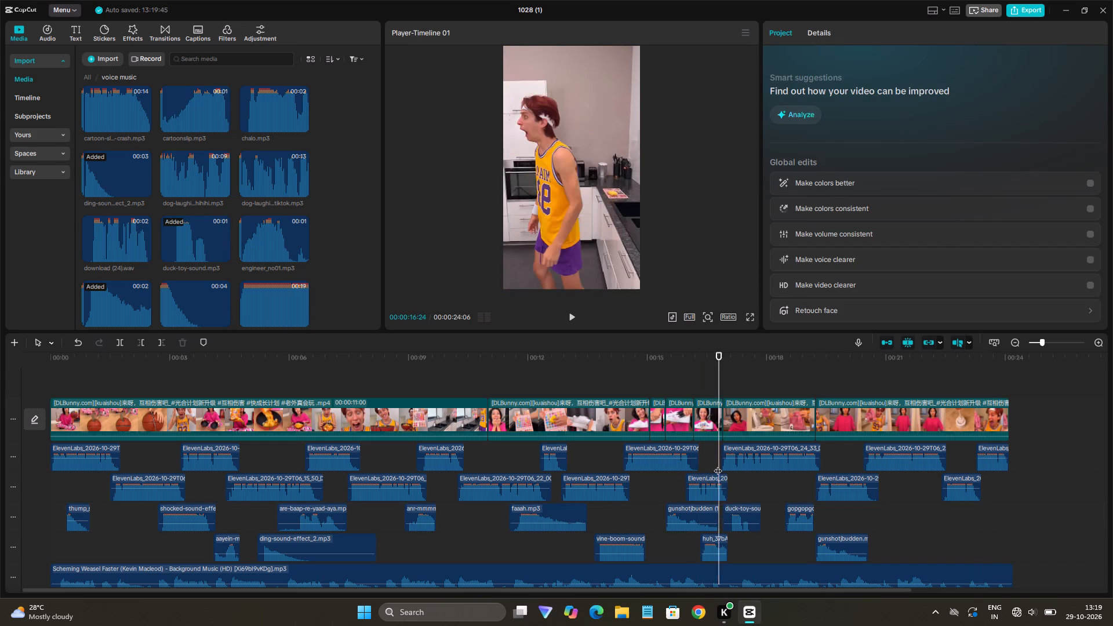
key(space)
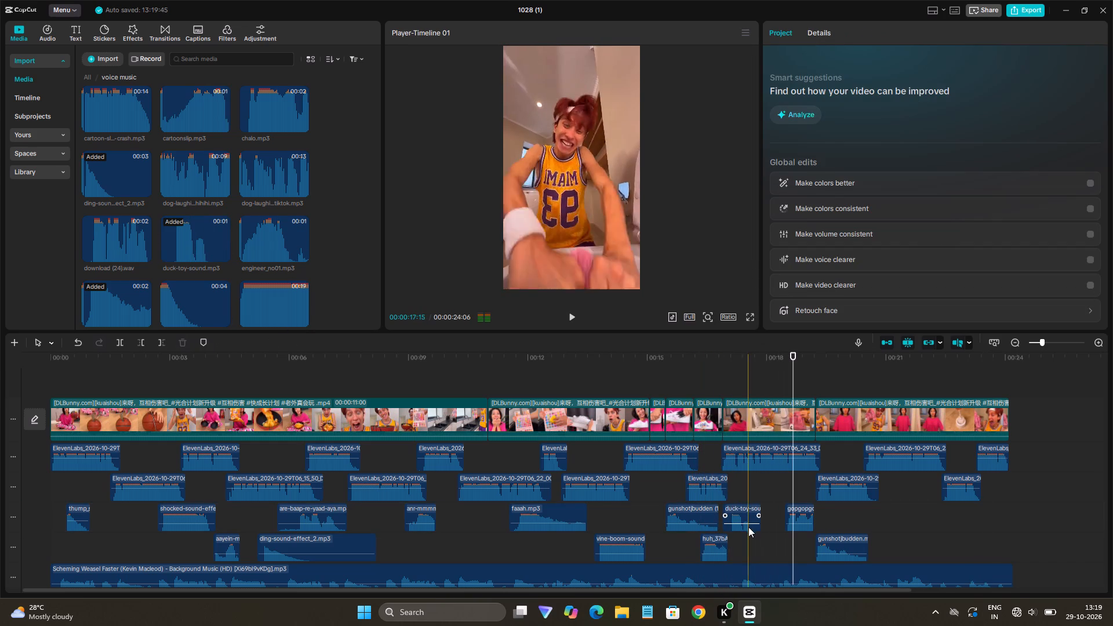
Move the duck-toy-sound clip to the lower sound-effects track at about 00:00:18 and check its timing against the toilet shot.
drag(738, 520, 754, 519)
click(745, 490)
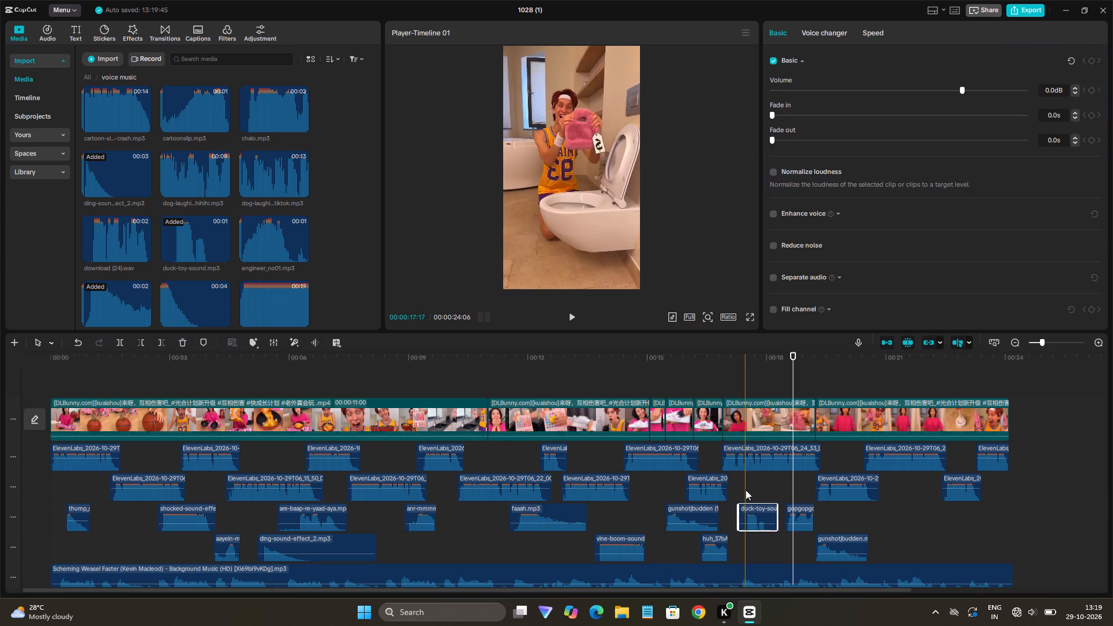
key(space)
key(space)
drag(752, 521, 779, 531)
click(773, 518)
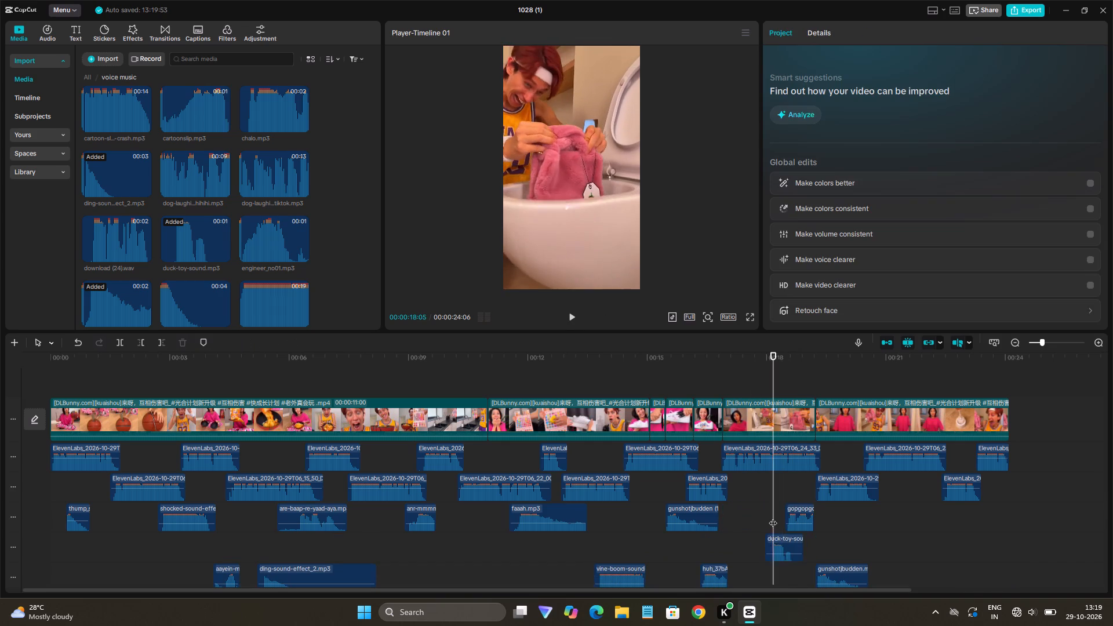
key(space)
click(773, 517)
key(space)
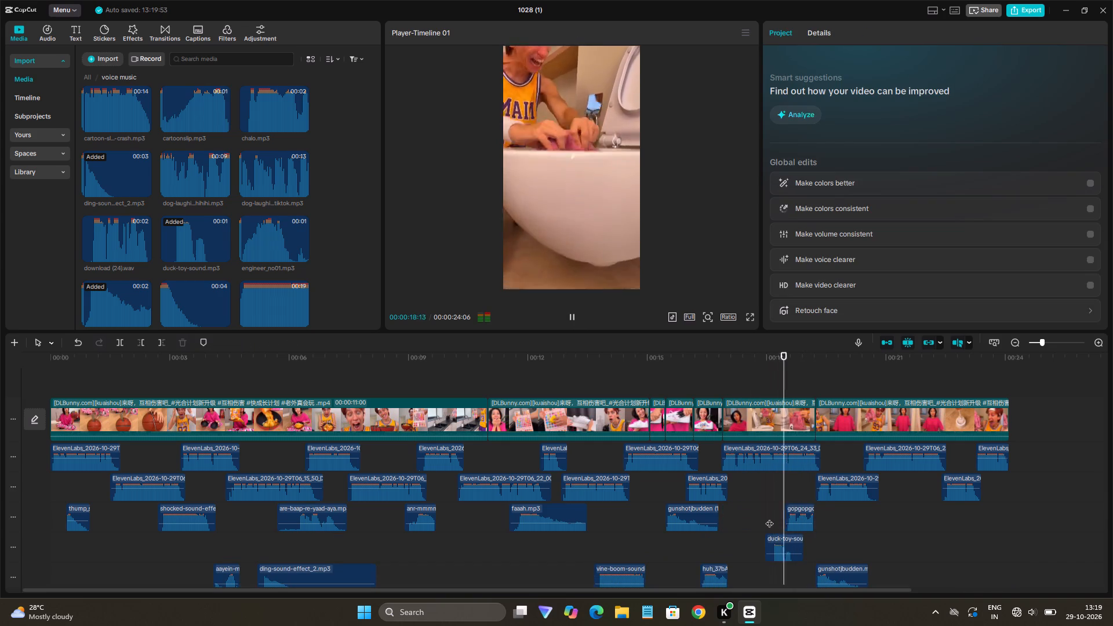
drag(791, 552, 793, 567)
click(769, 532)
key(space)
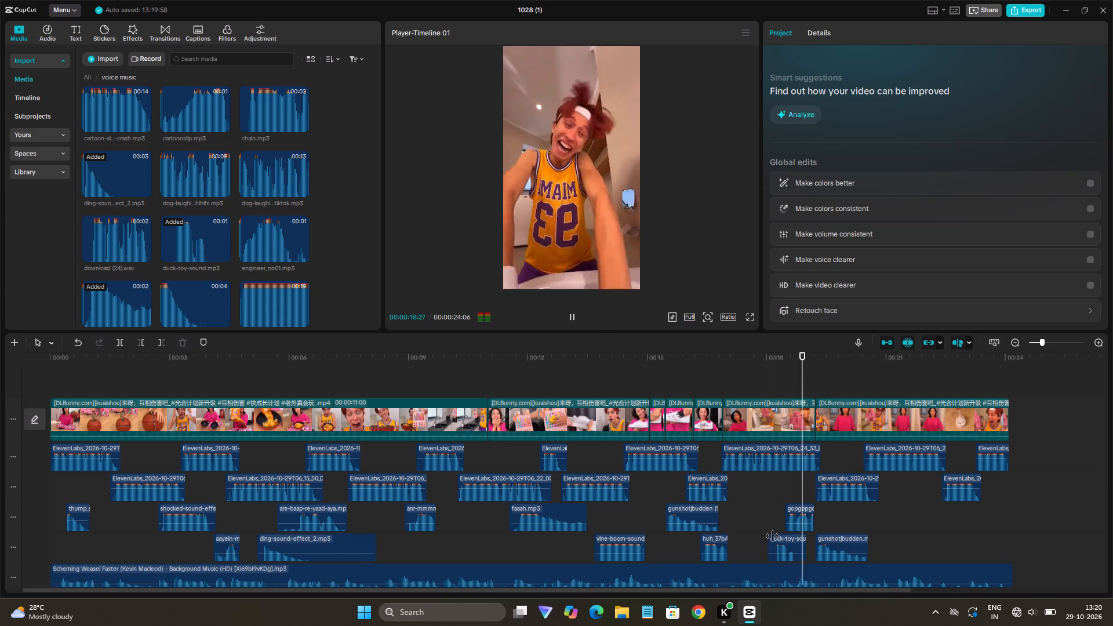
key(space)
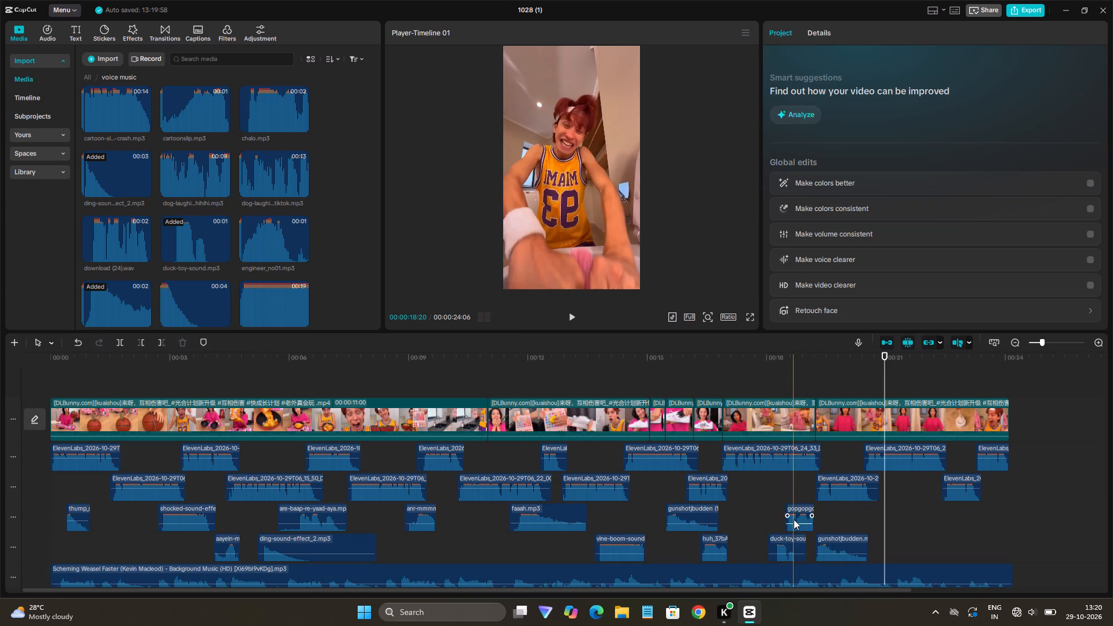
key(space)
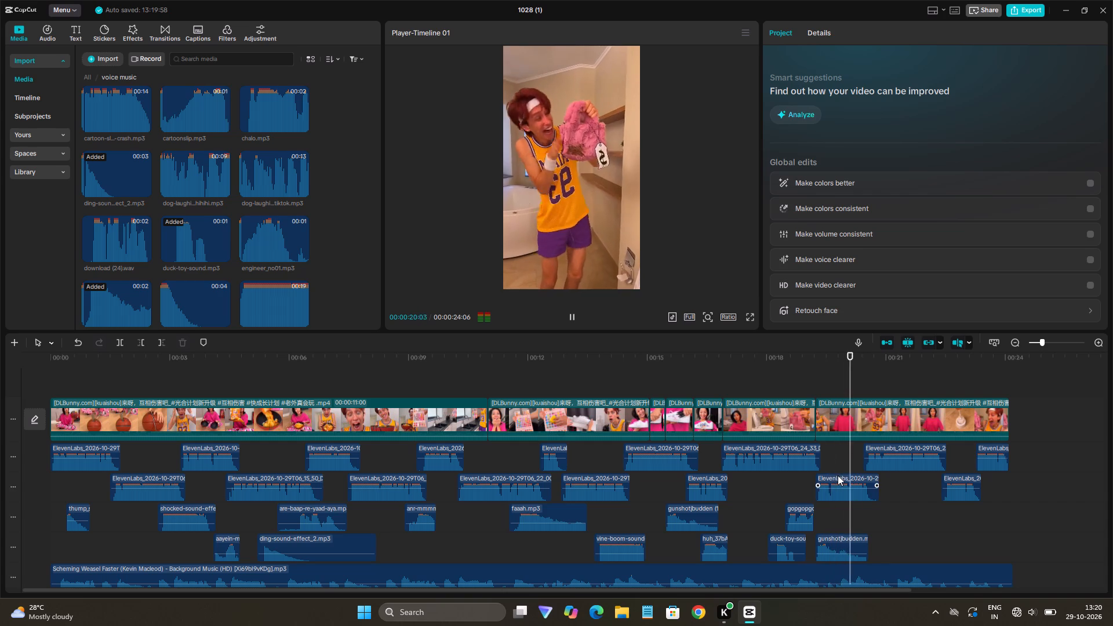
key(space)
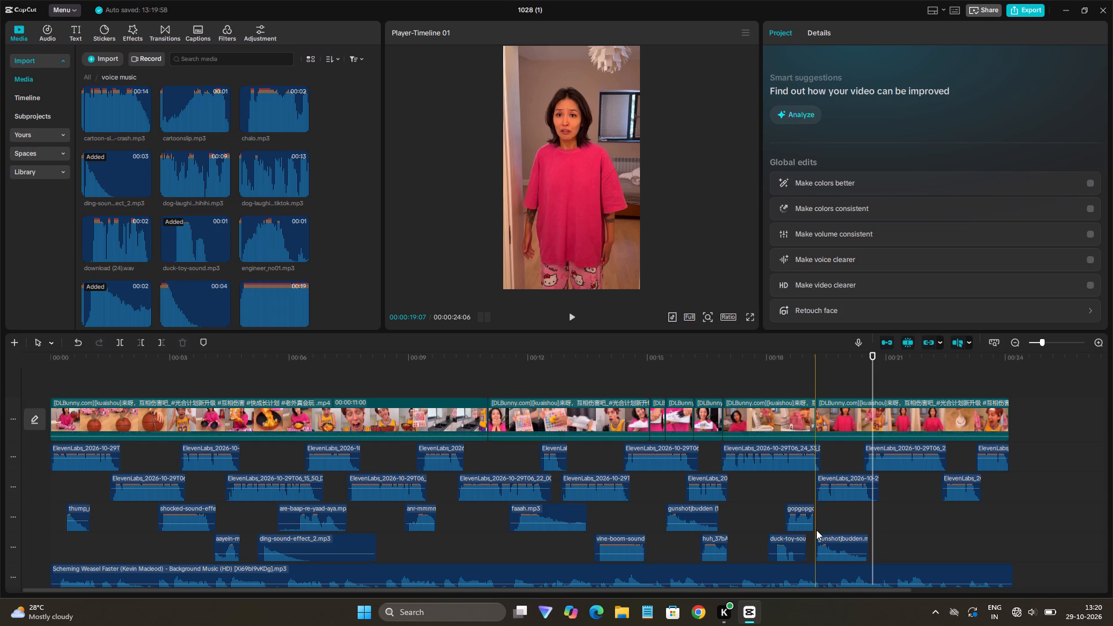
Copy the shocked-sound-effect clip near 00:00:03, paste it at 00:00:19:28, and play from there.
click(182, 508)
right_click(182, 510)
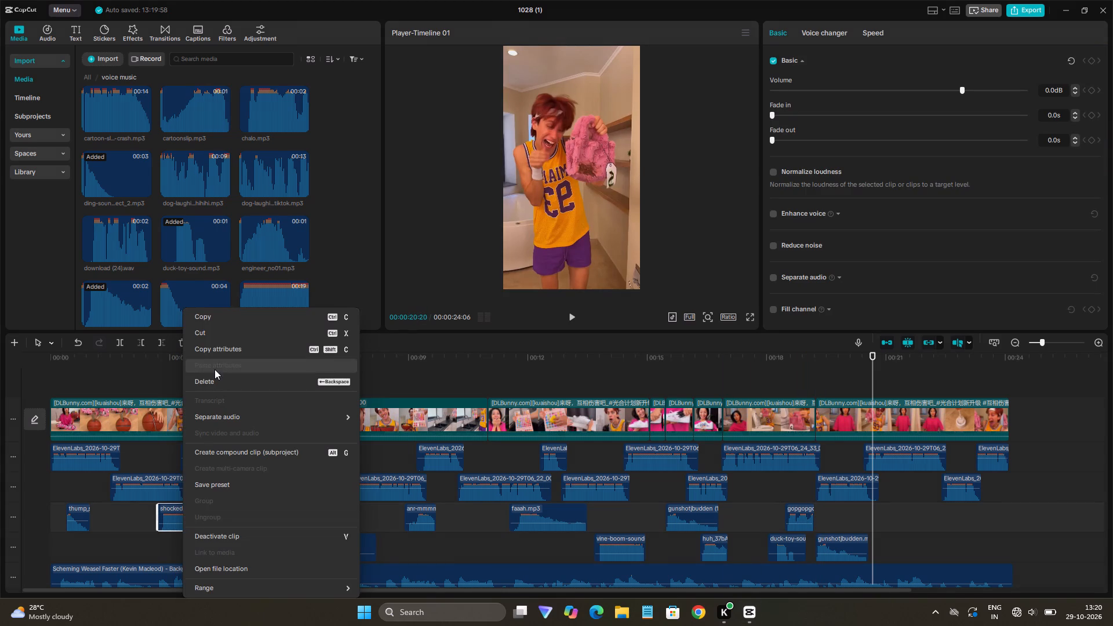
click(216, 322)
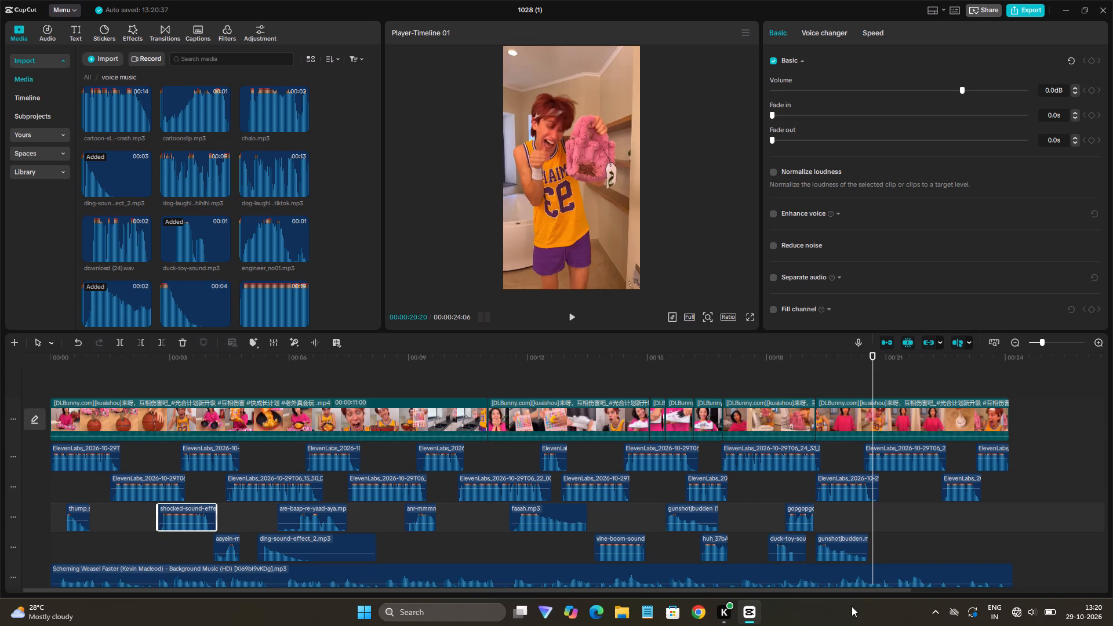
click(838, 528)
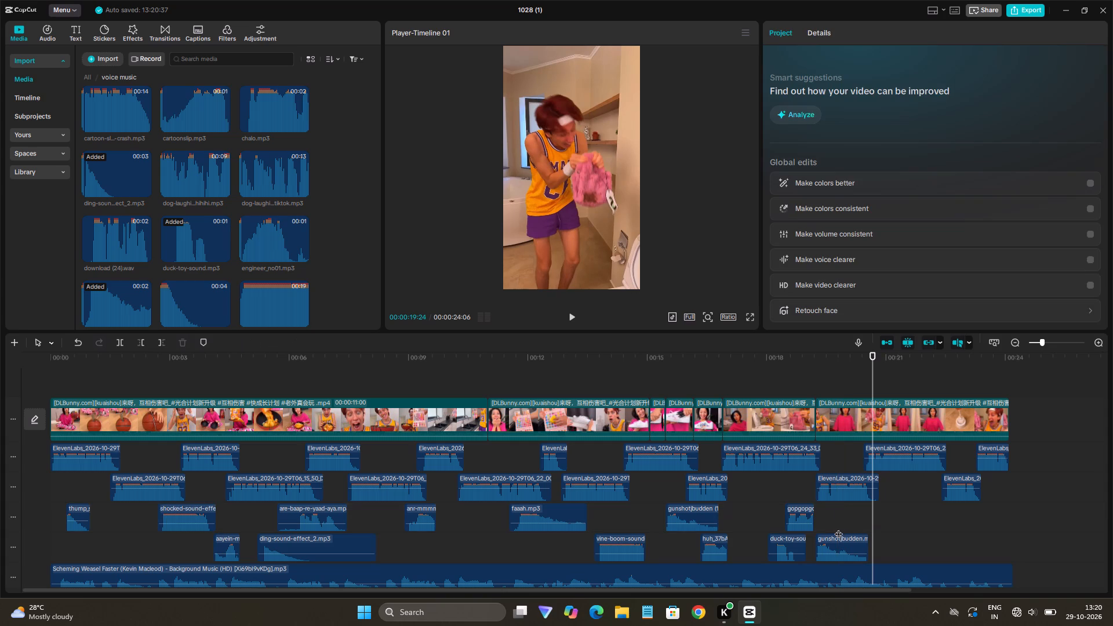
click(843, 527)
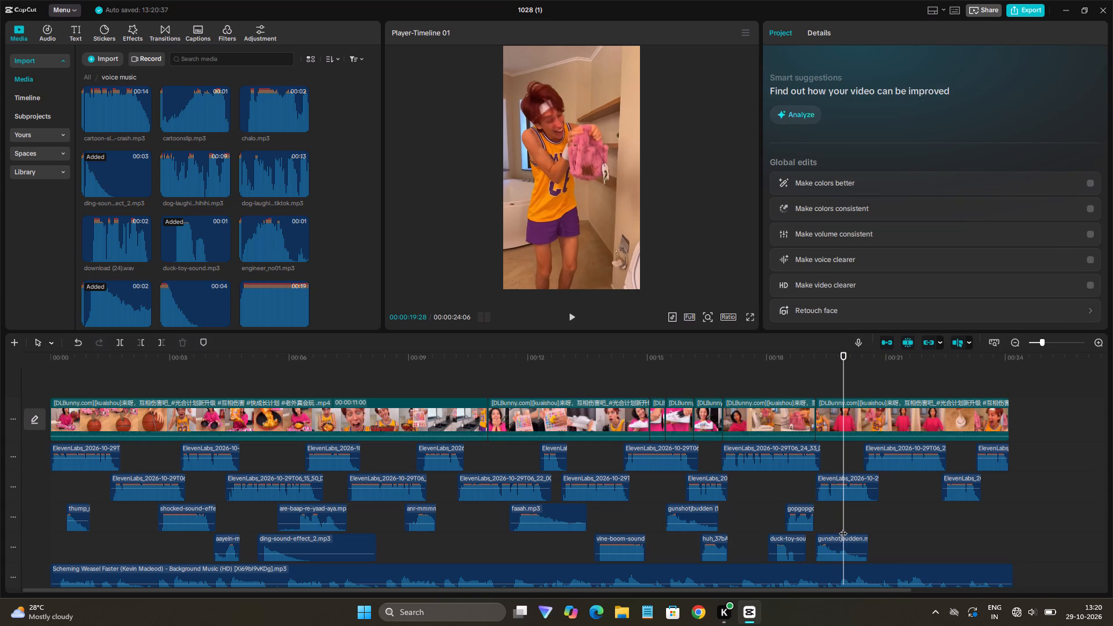
key(ctrl+v)
key(space)
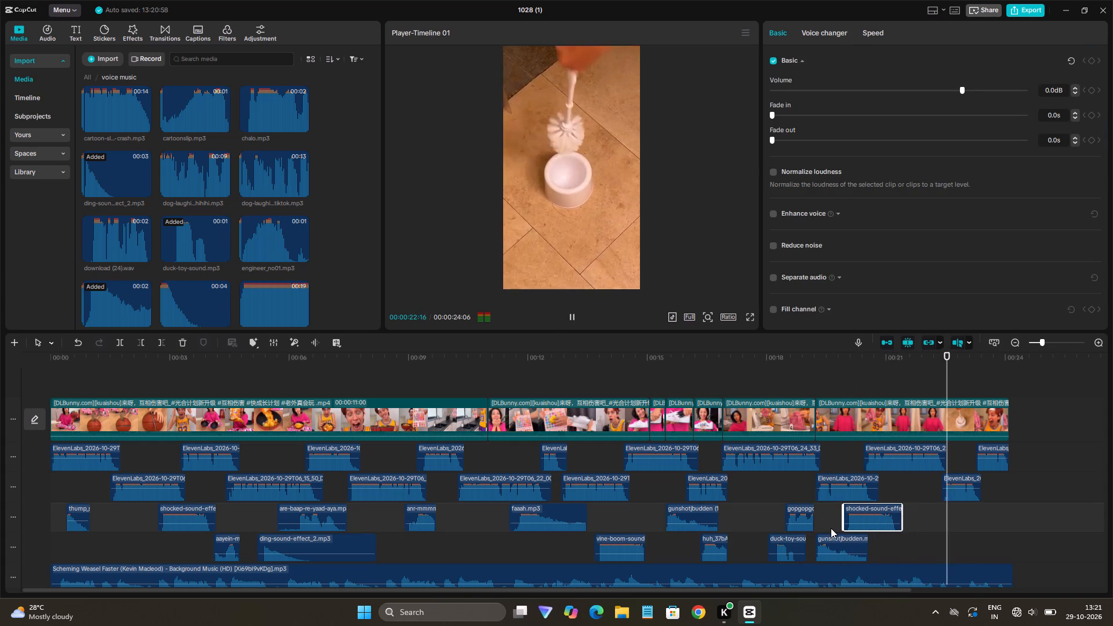
Preview engineer_no01.mp3, place it on the lower voice track at about 00:00:15, and play that section.
click(271, 234)
key(space)
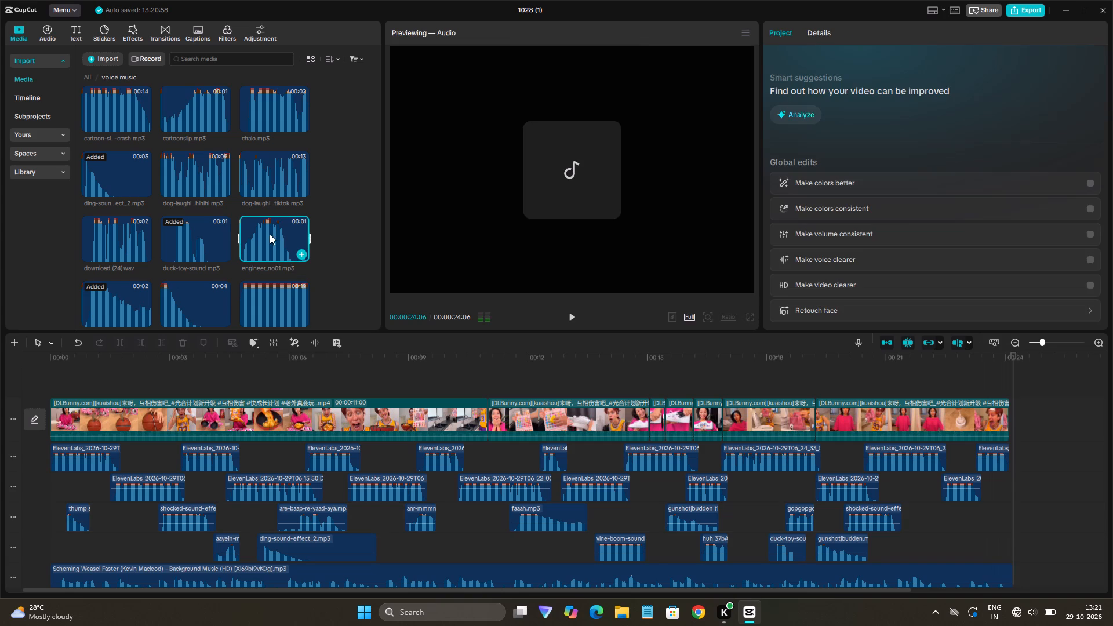
key(space)
click(253, 233)
key(space)
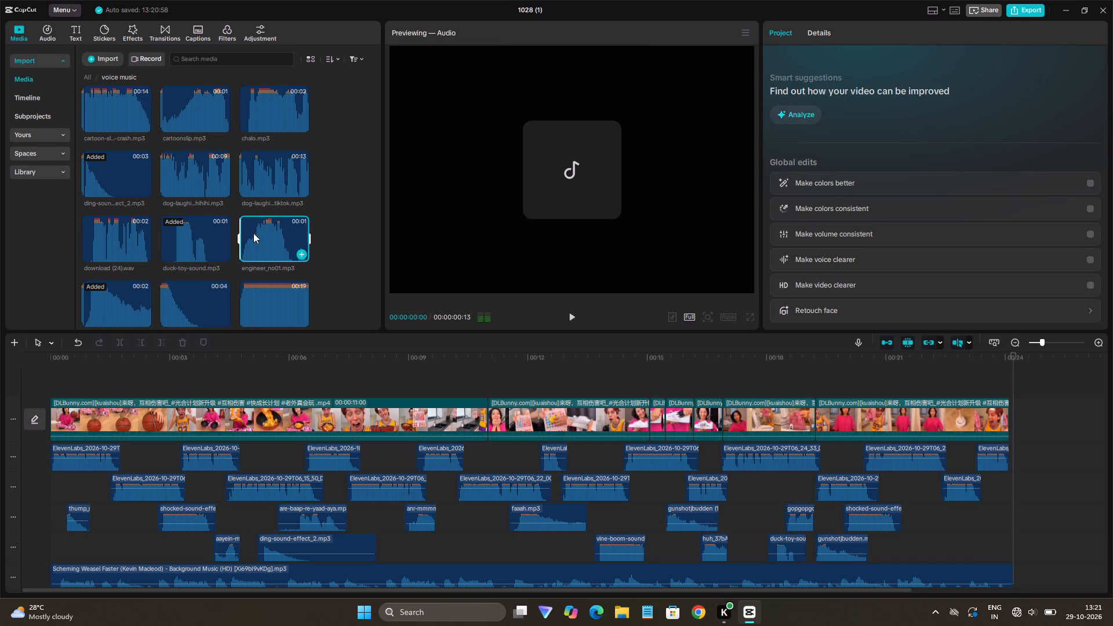
key(space)
drag(259, 232, 665, 478)
click(650, 485)
key(space)
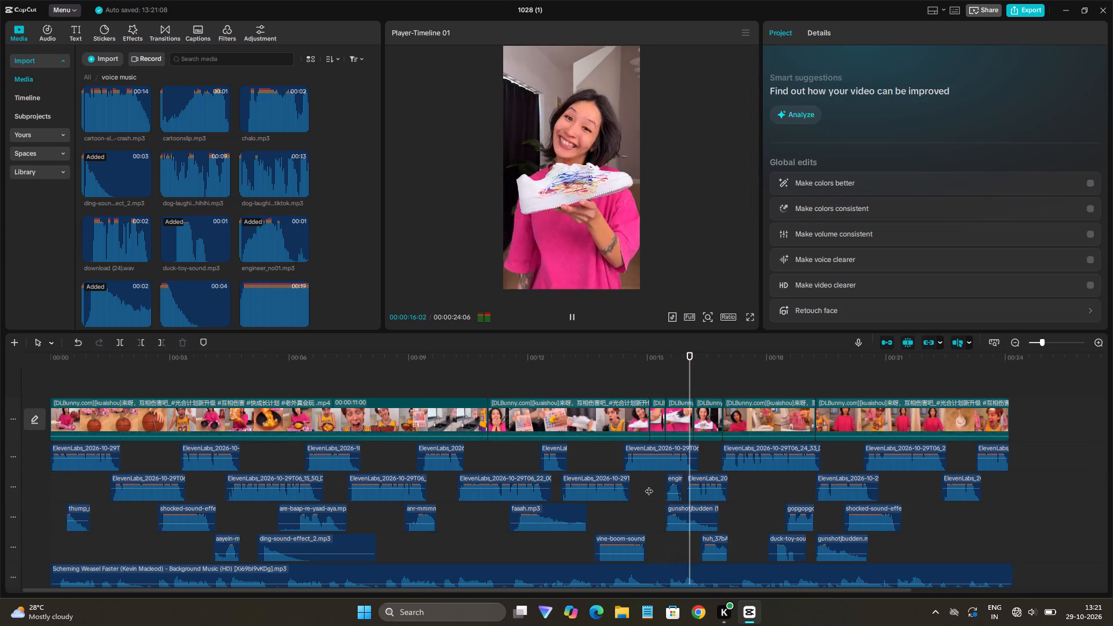
key(space)
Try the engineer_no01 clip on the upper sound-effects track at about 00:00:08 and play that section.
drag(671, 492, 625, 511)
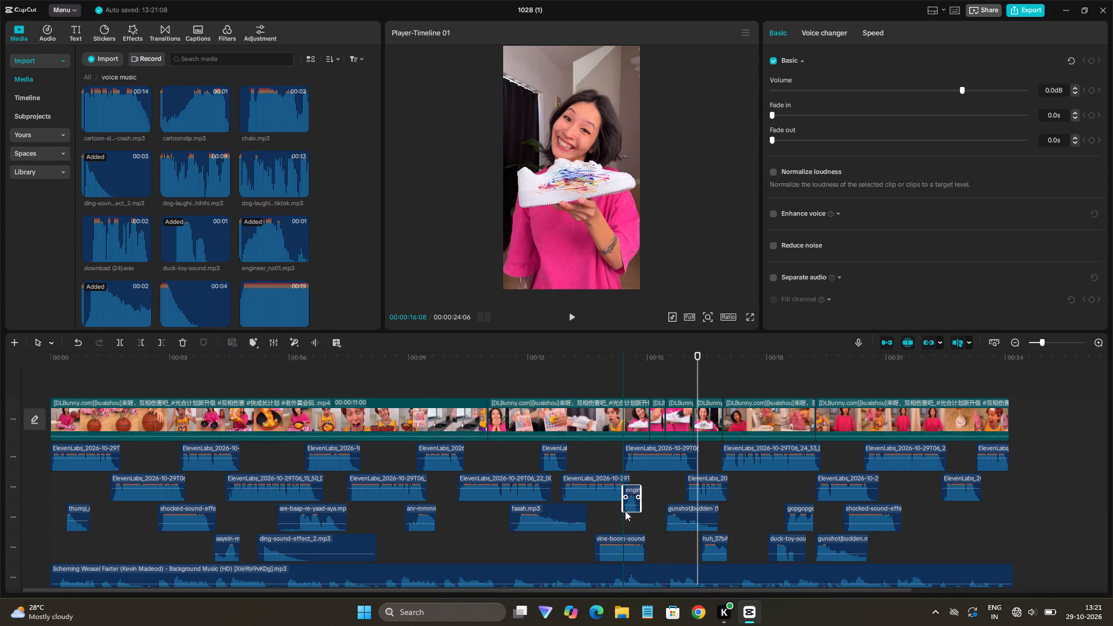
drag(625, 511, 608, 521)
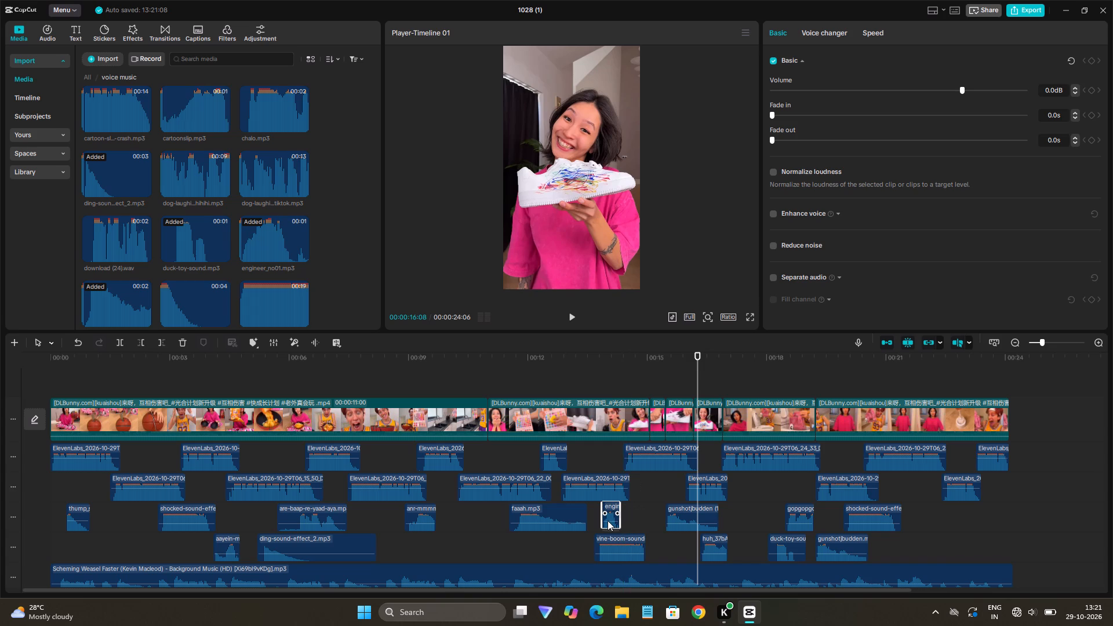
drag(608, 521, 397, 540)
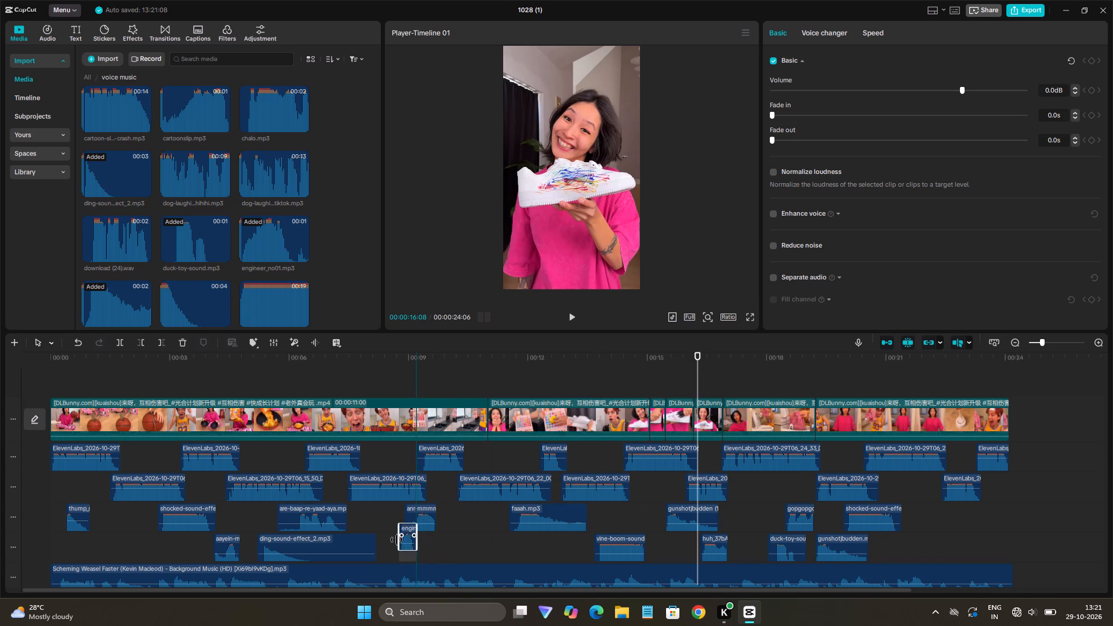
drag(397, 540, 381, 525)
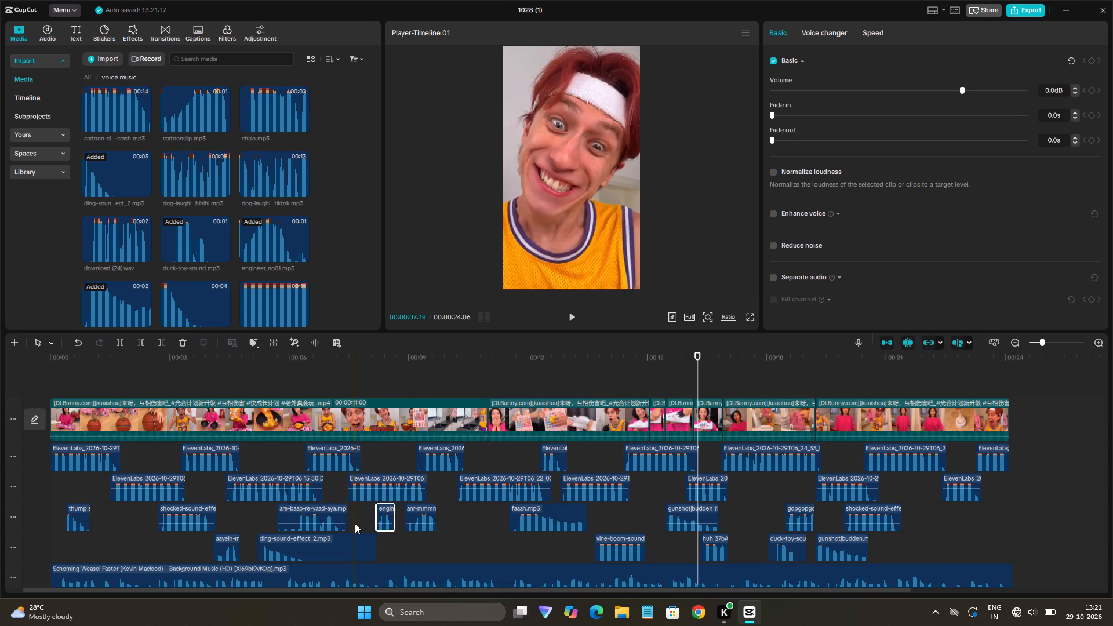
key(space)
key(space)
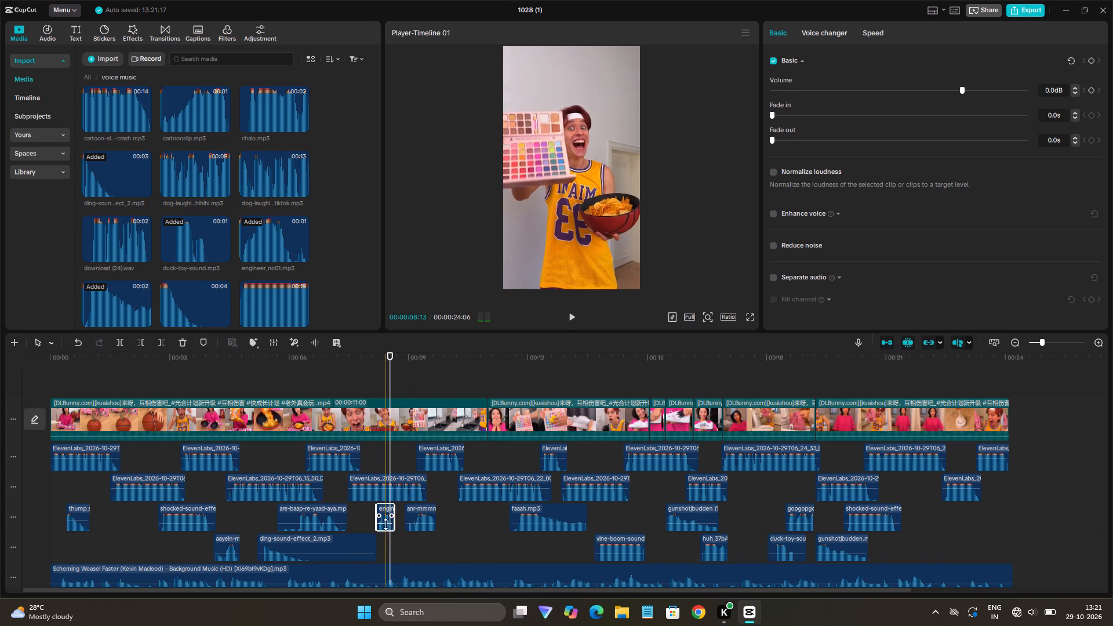
Move the engineer_no01 clip to the lower sound-effects track at about 00:00:02, just before the shocked-sound-effect clip, and play from there.
drag(385, 522, 252, 518)
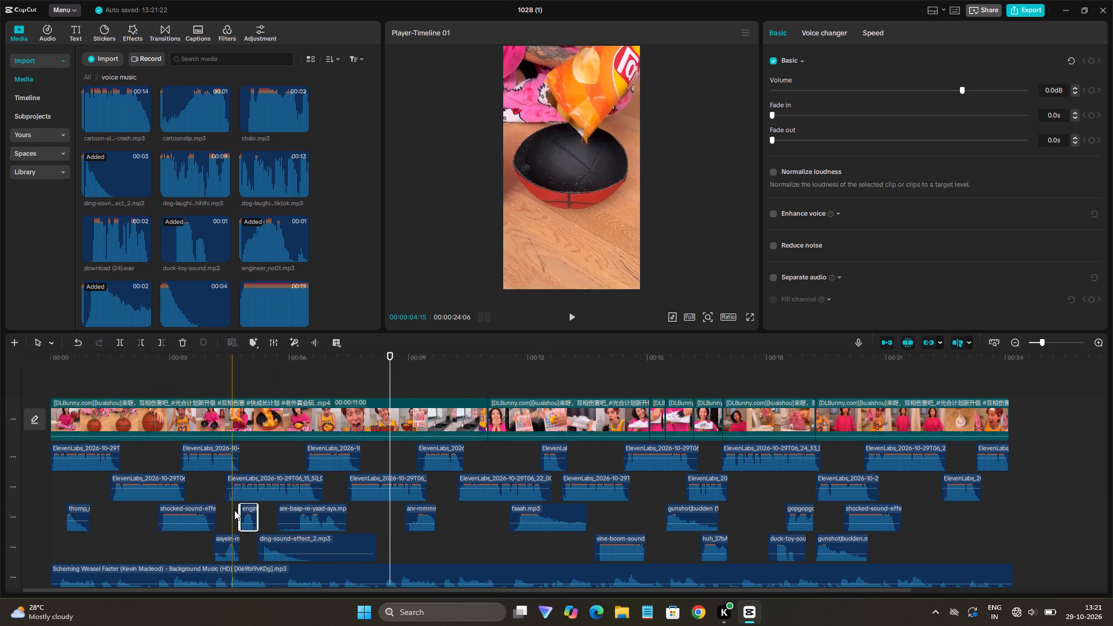
drag(250, 518, 160, 525)
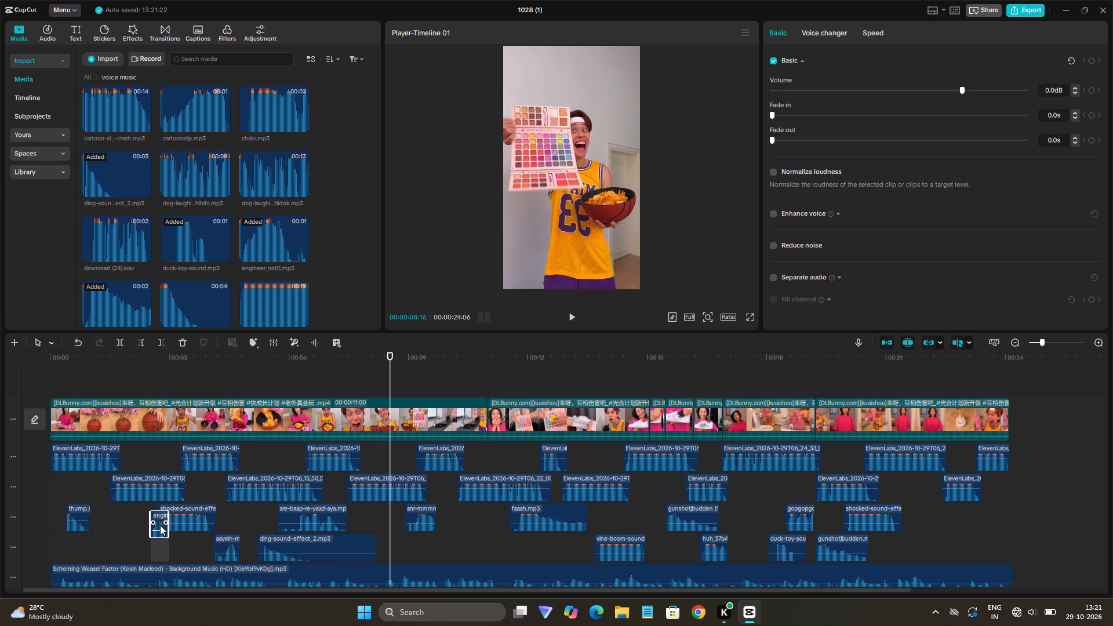
drag(160, 525, 155, 520)
click(133, 515)
key(space)
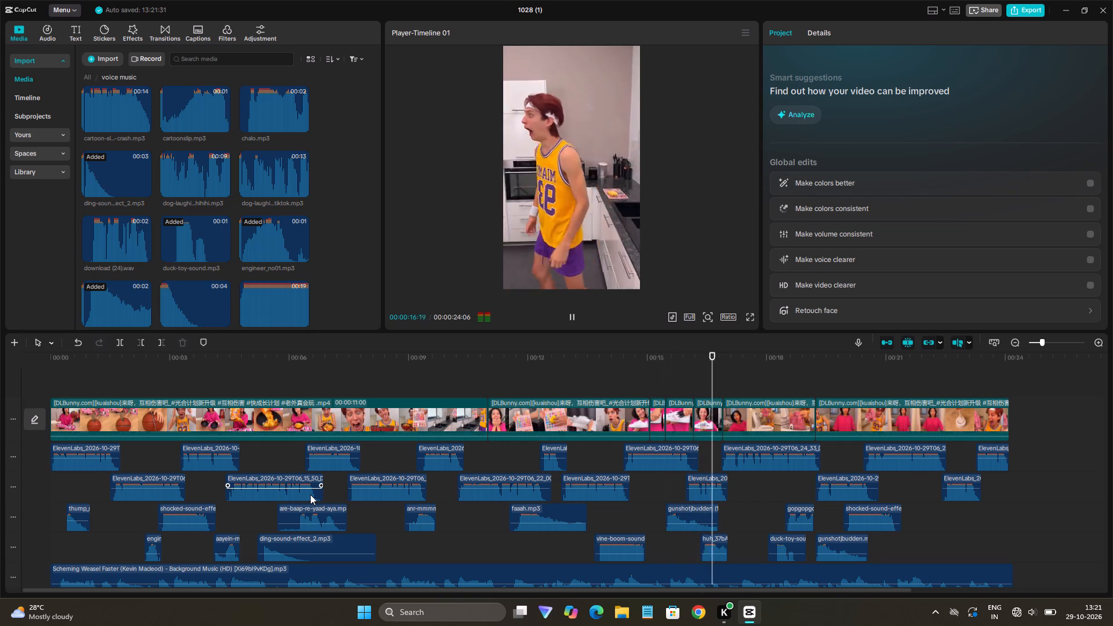
key(space)
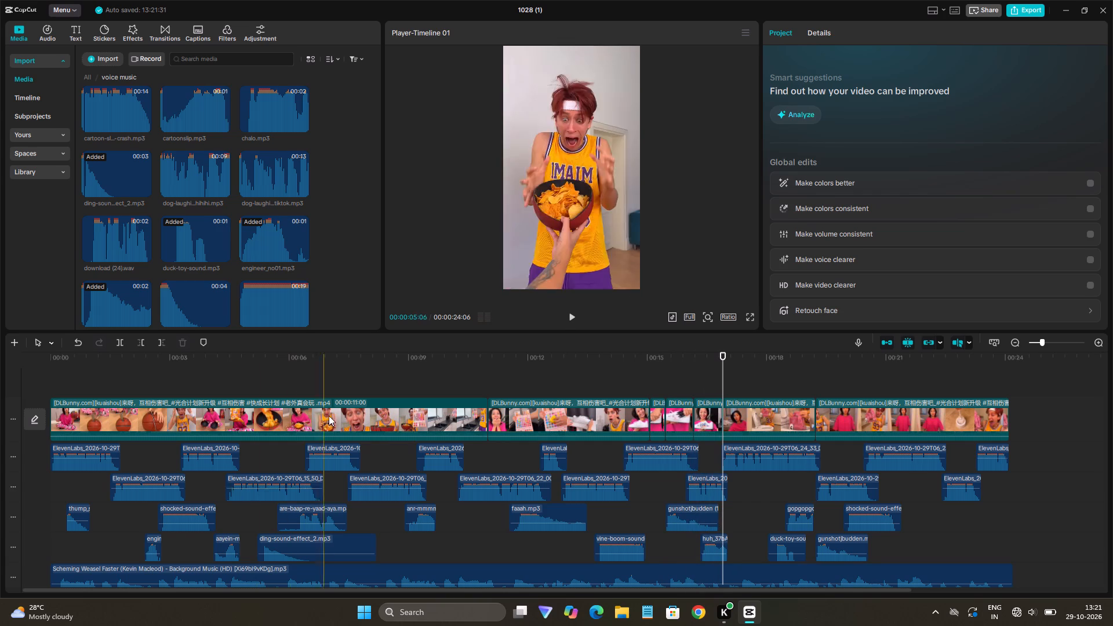
Play the timeline from 00:00:03:28 to about 00:00:11 to check how the sound effects fit the shots.
click(208, 388)
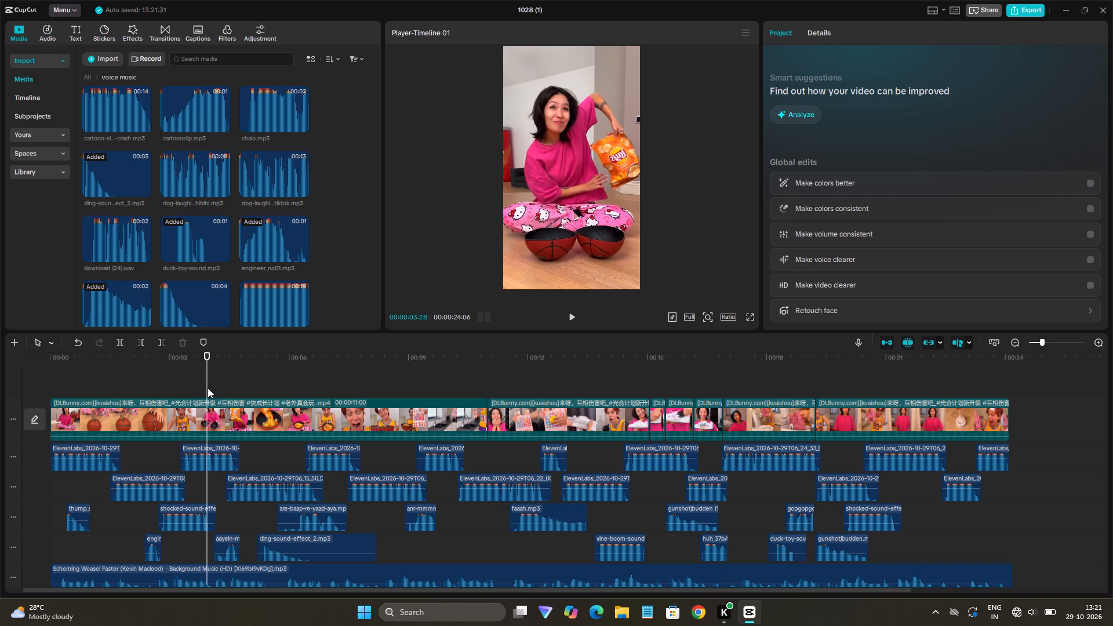
key(space)
key(space)
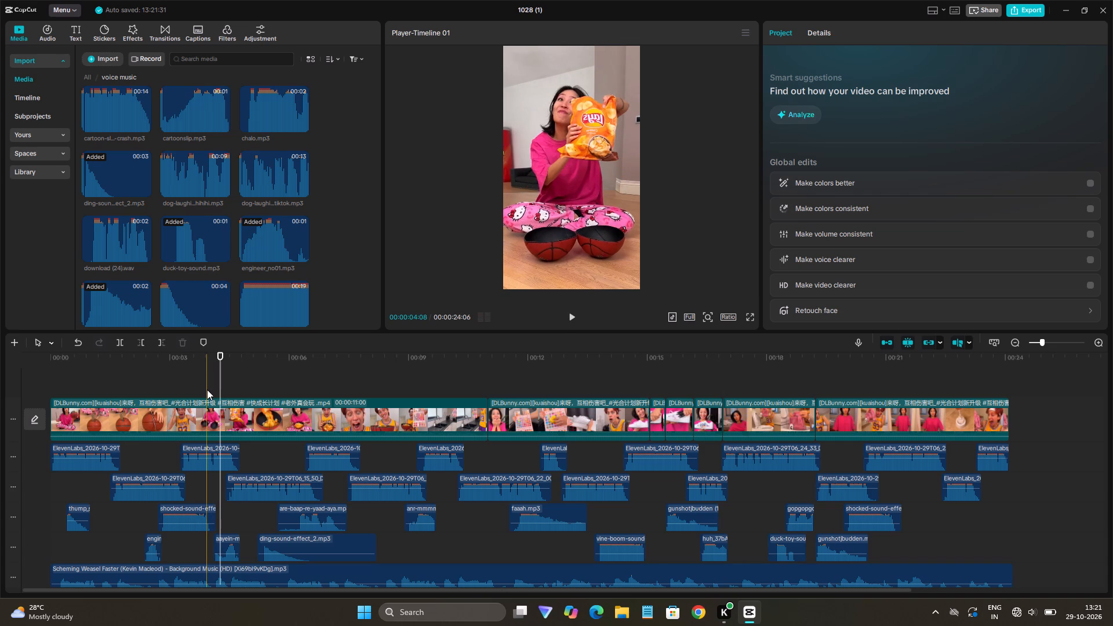
key(space)
key(space)
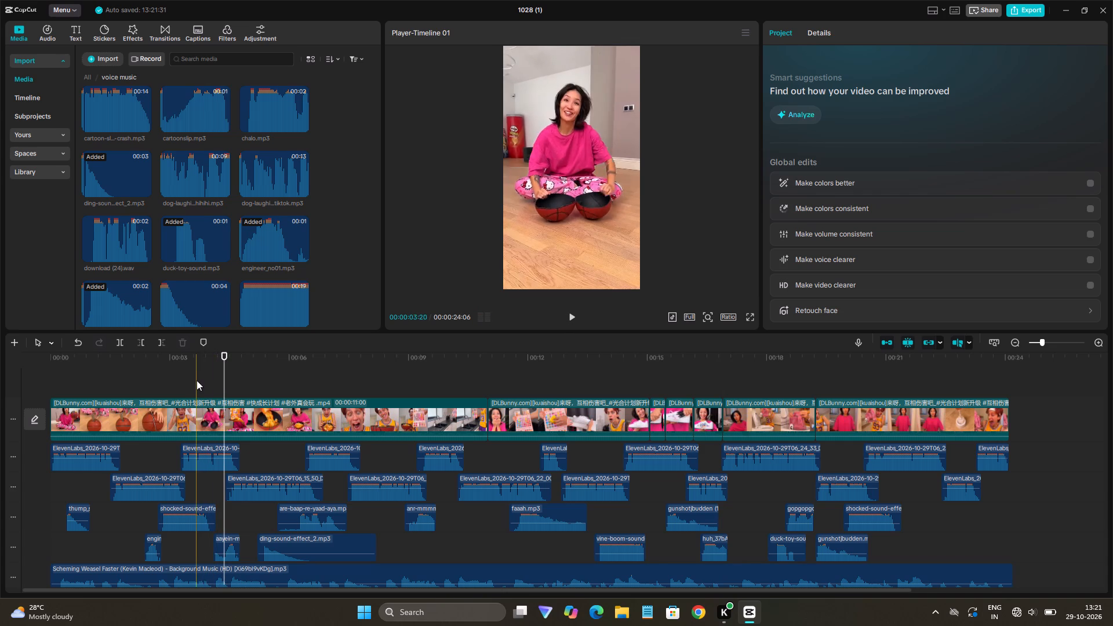
key(space)
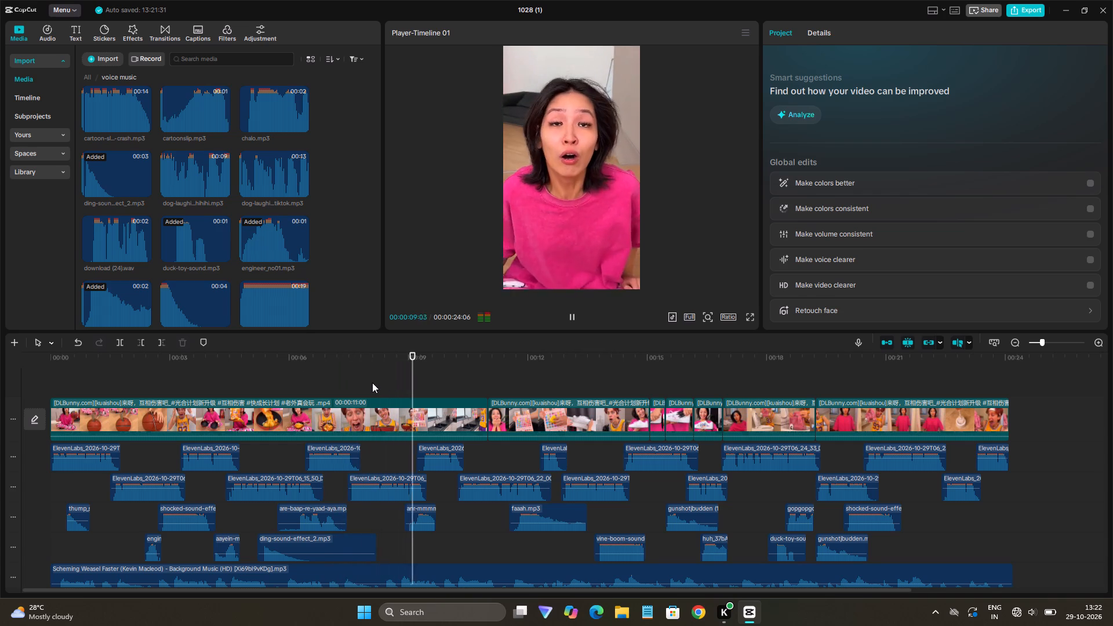
key(space)
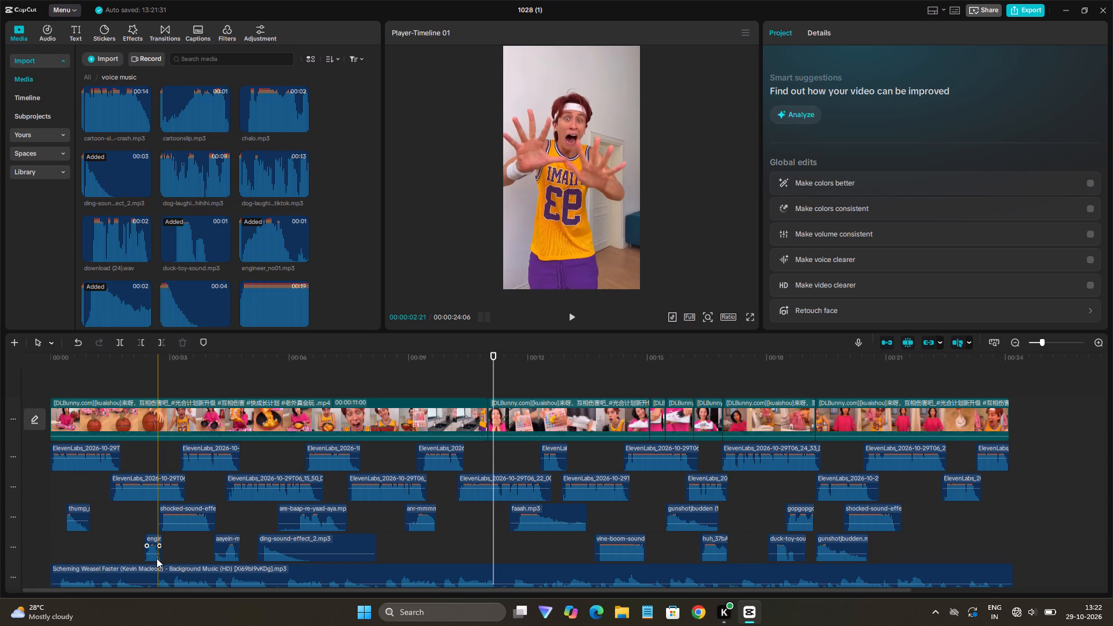
Copy the engineer_no01 clip near 00:00:02, paste it twice at about 00:00:10:12 and 00:00:10:20, and play that section.
scroll(172, 545, down, 1)
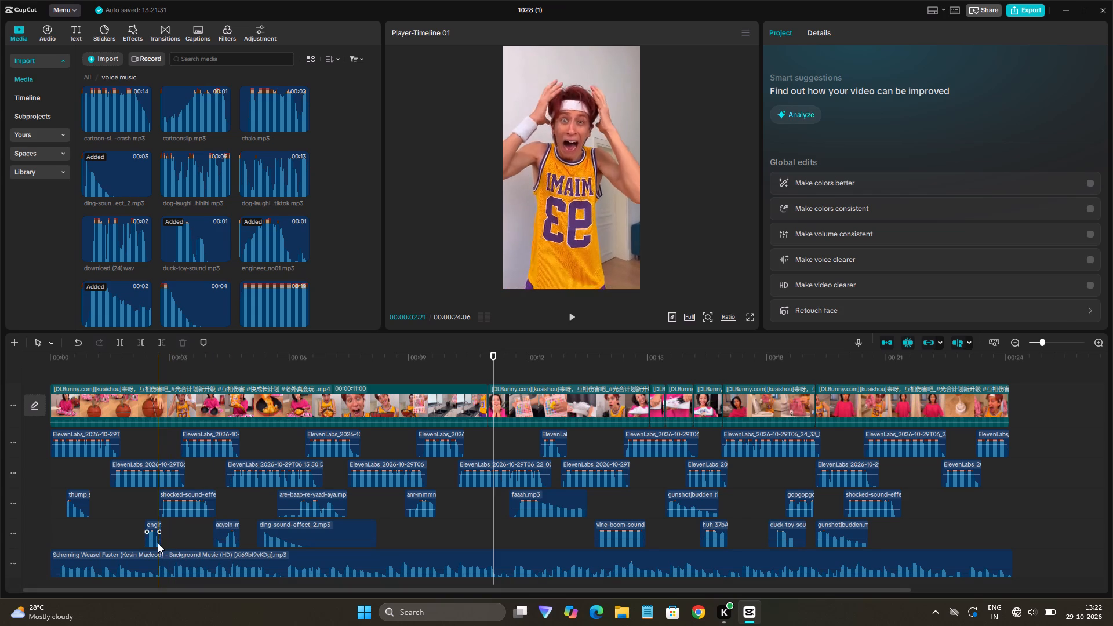
click(158, 543)
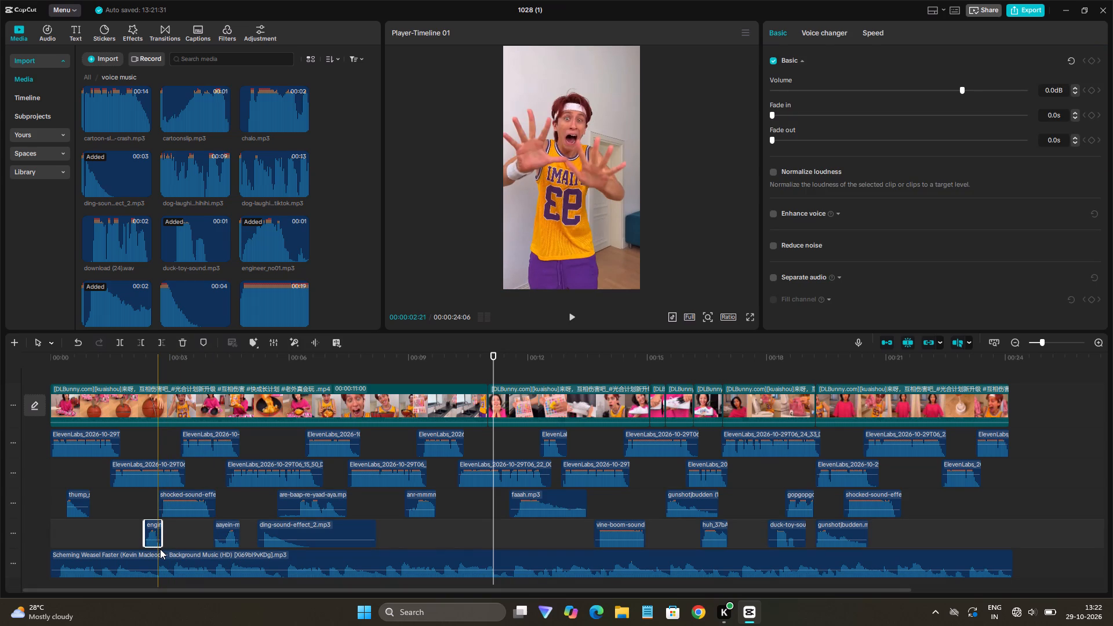
key(ctrl+c)
key(ctrl+c)
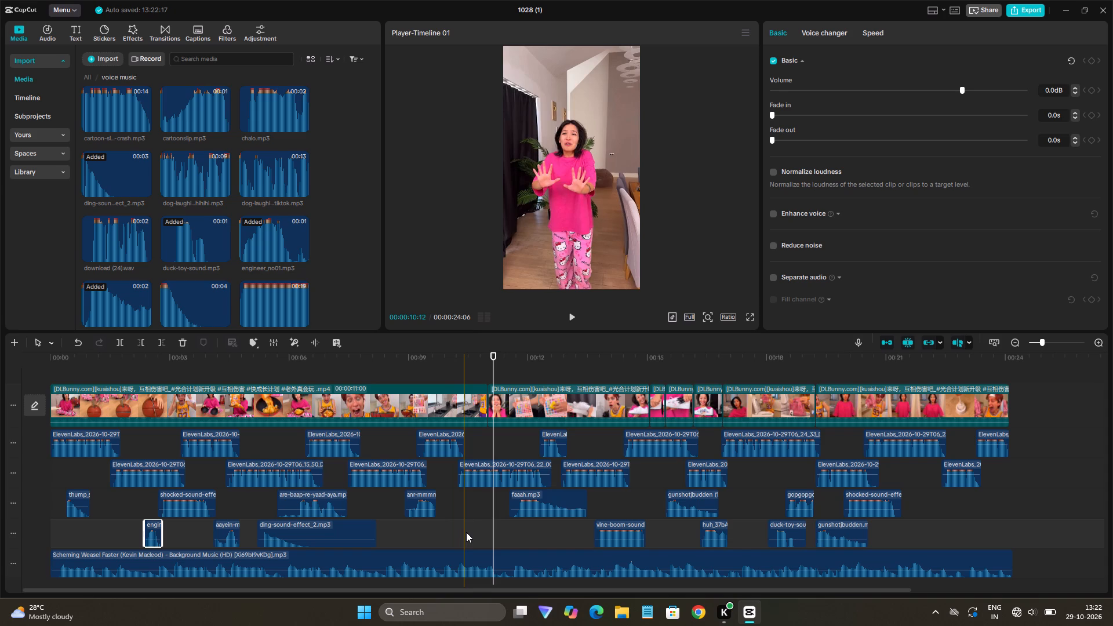
key(ctrl+v)
key(ctrl+v)
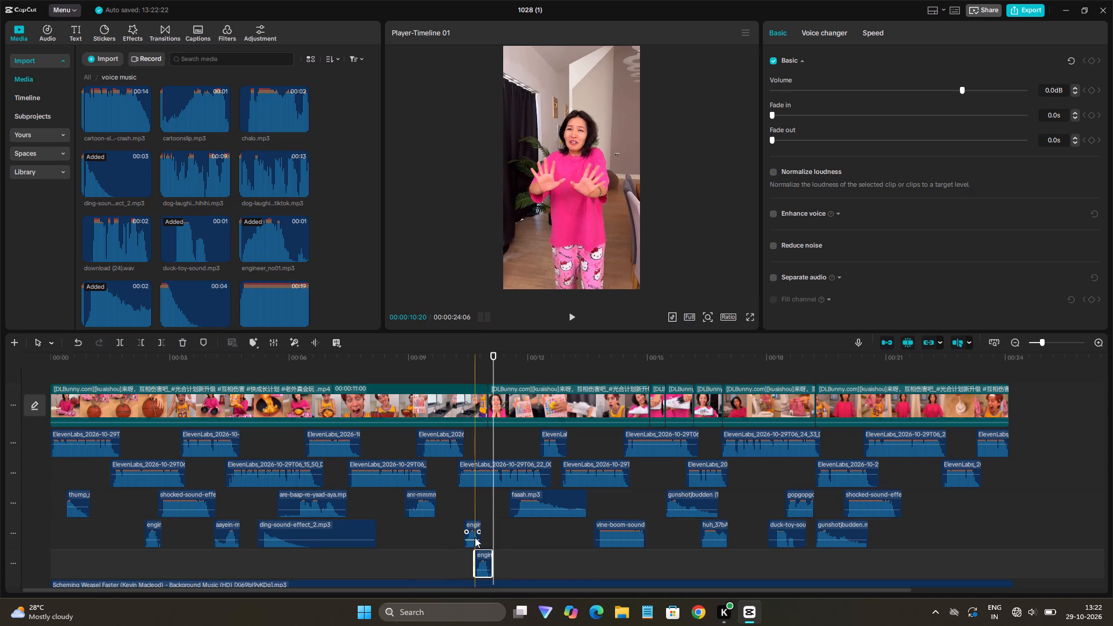
click(448, 500)
key(space)
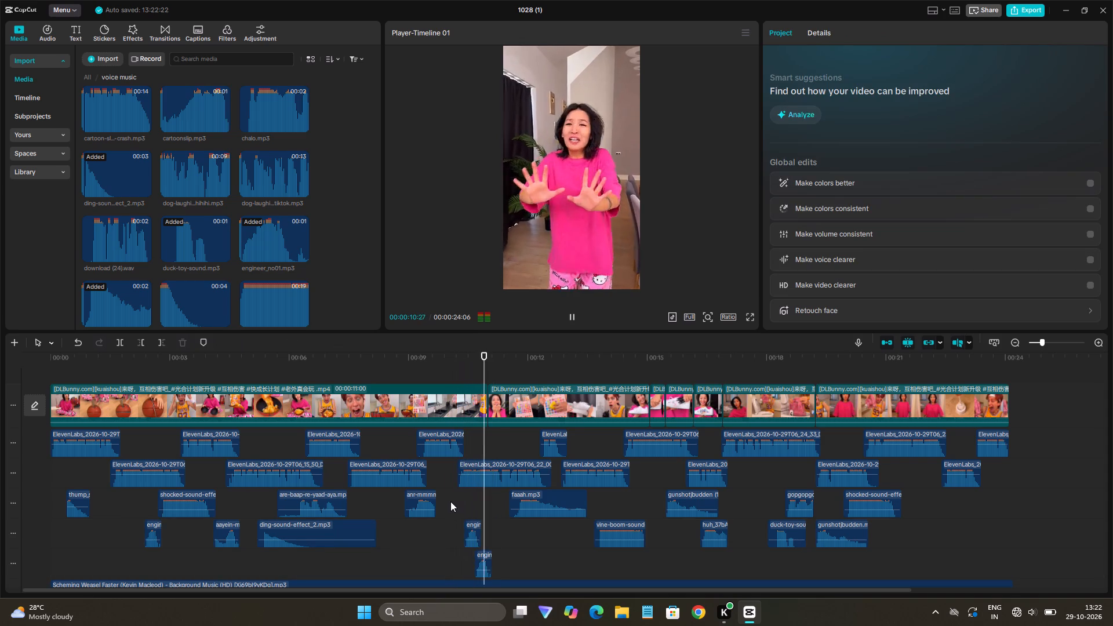
key(space)
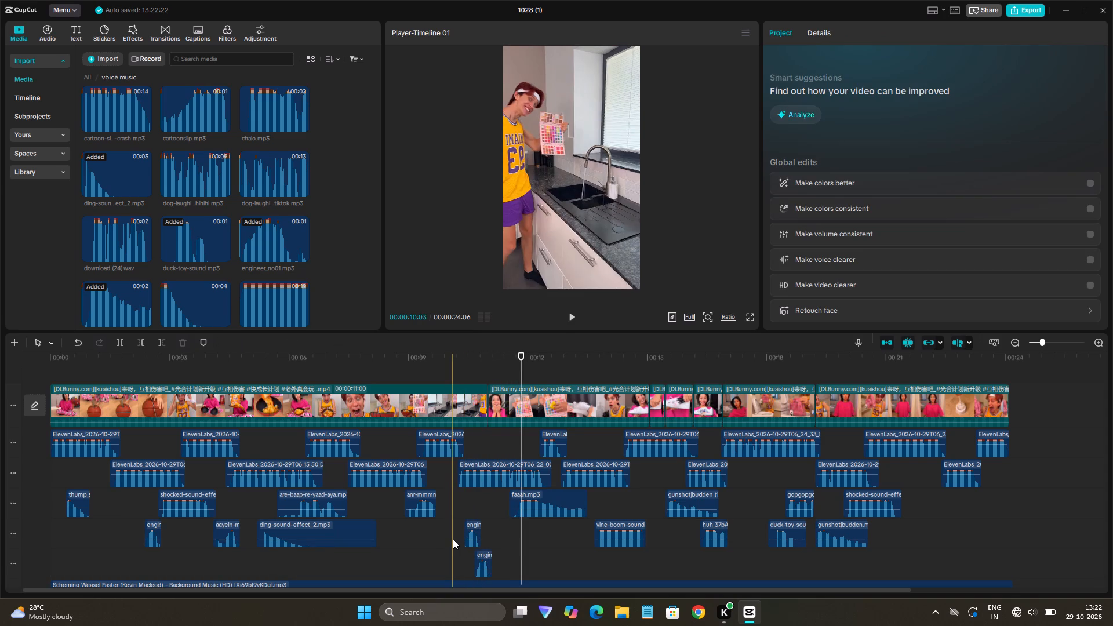
Paste a third engineer_no01 copy at about 00:00:10:07 on the track below the sound effects and play that section.
key(ctrl+v)
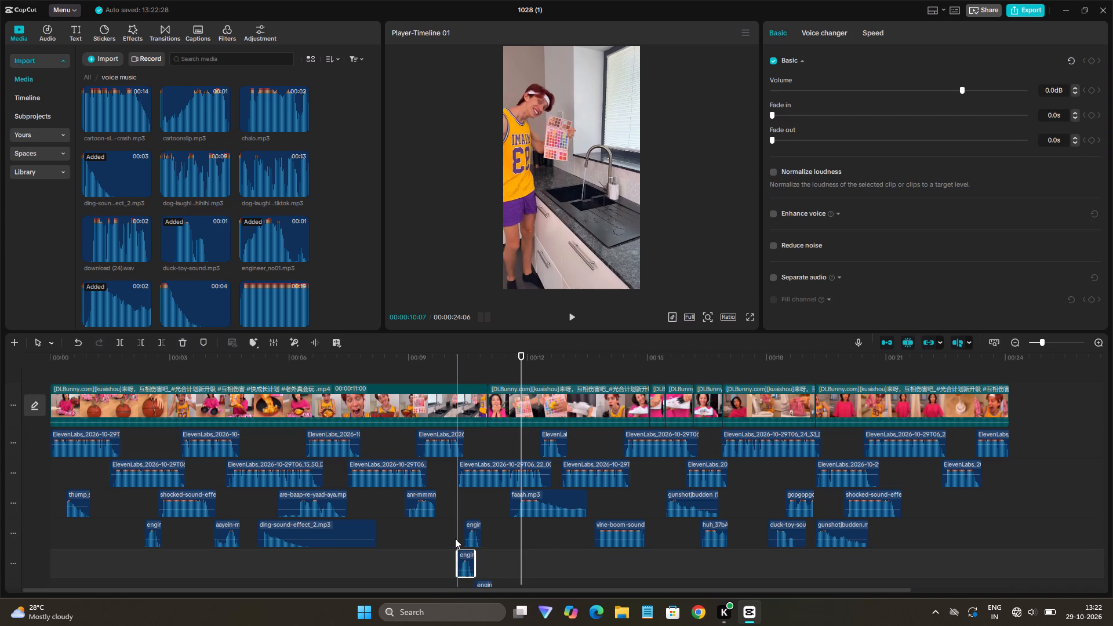
key(space)
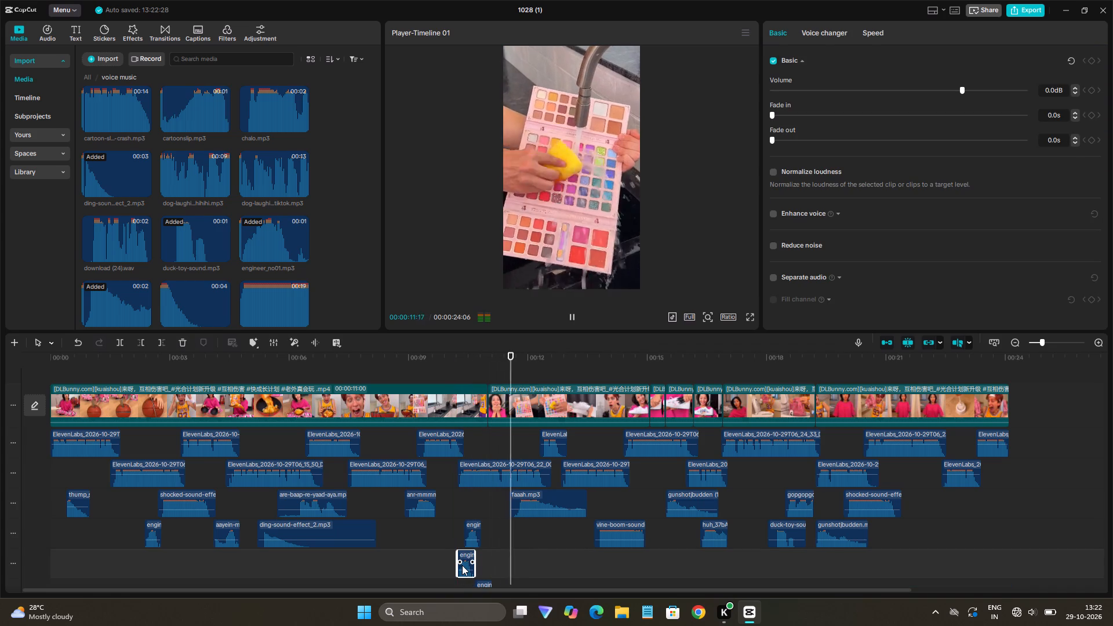
click(462, 565)
click(453, 538)
key(space)
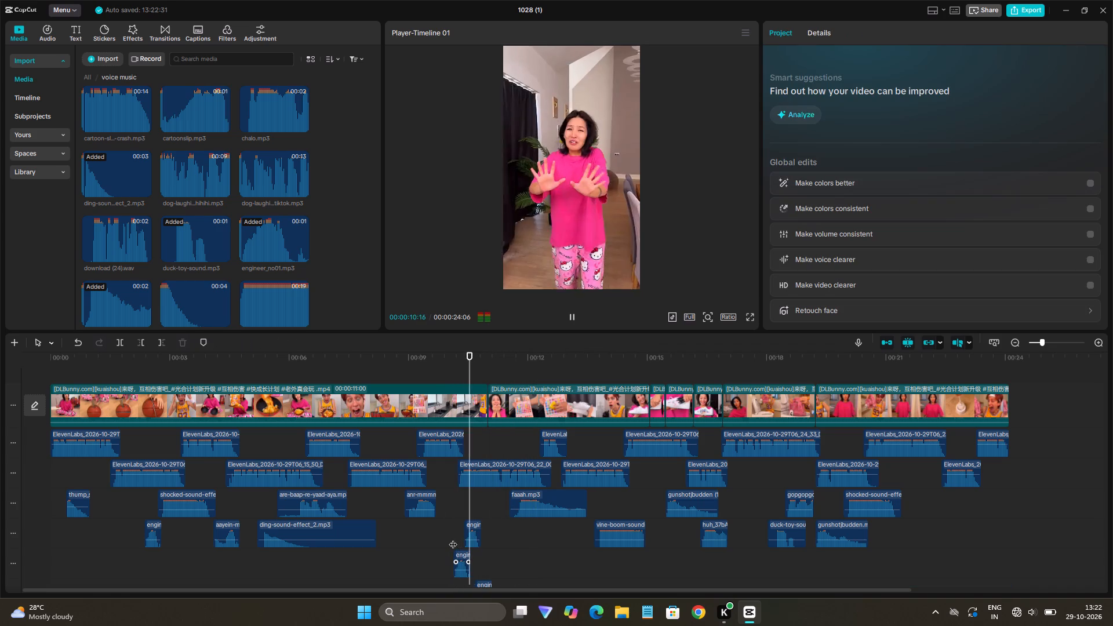
key(space)
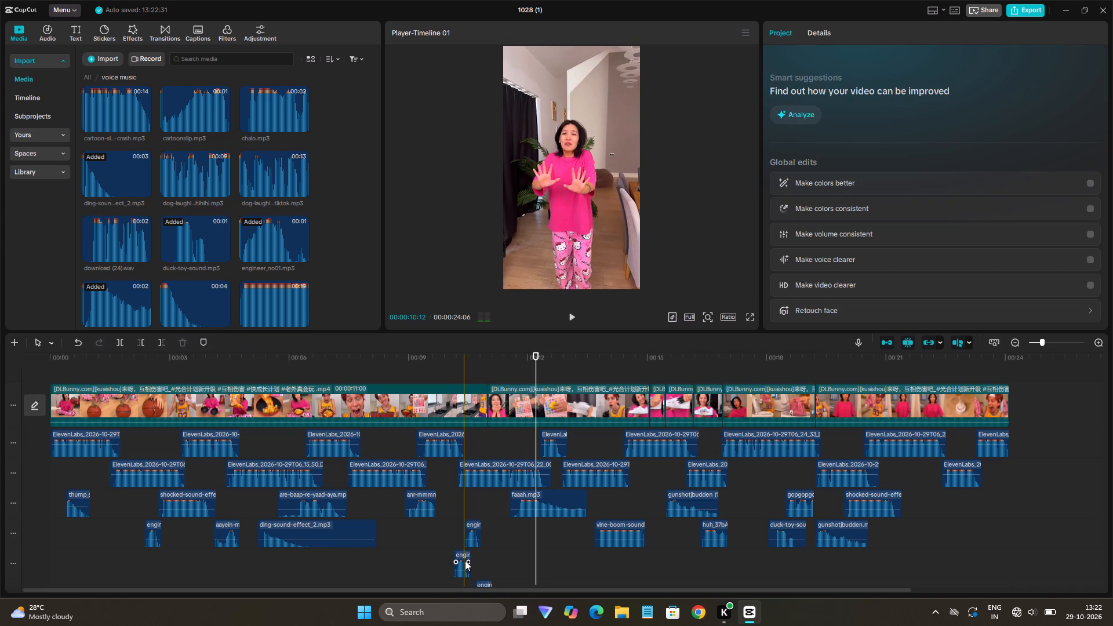
Move the third engineer_no01 copy to the lower sound-effects track at about 00:00:11 and play that section.
drag(457, 561, 462, 562)
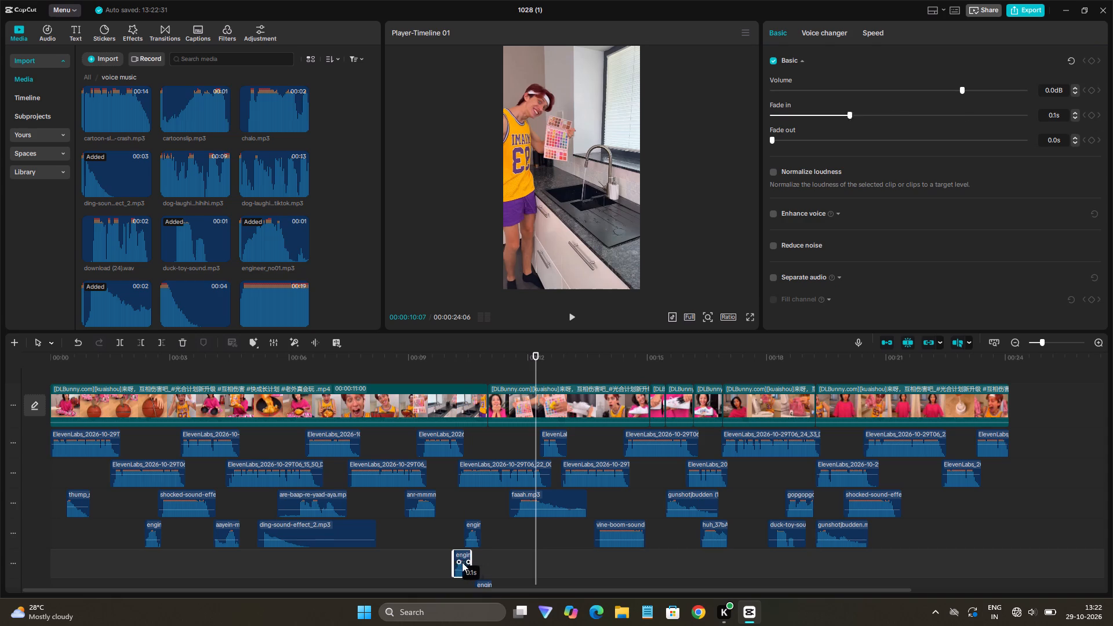
drag(462, 562, 442, 567)
drag(462, 565, 477, 565)
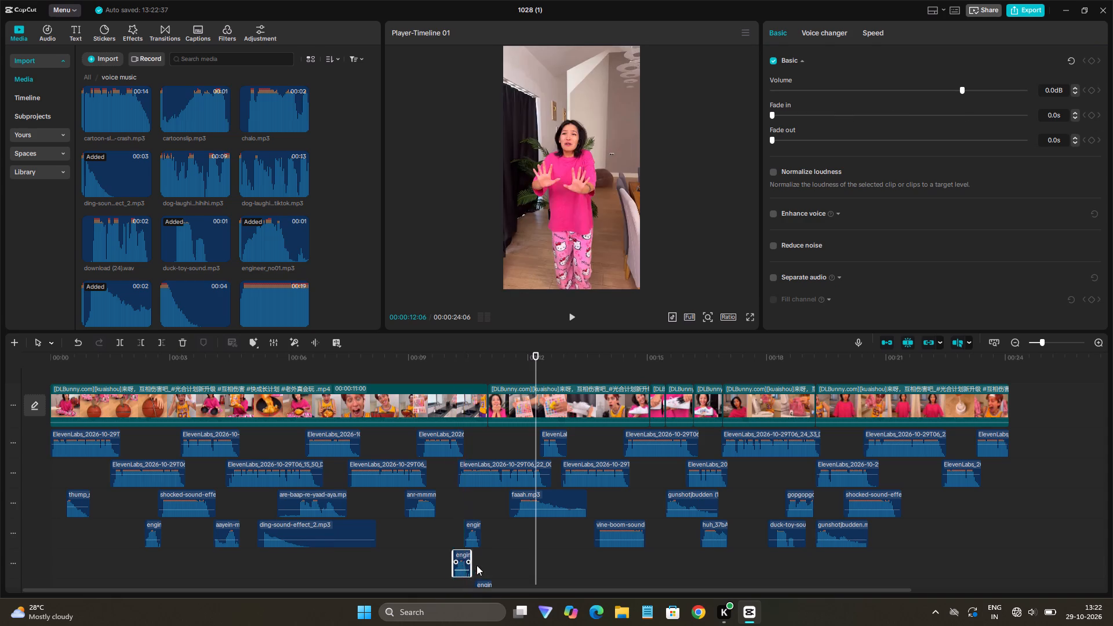
drag(477, 565, 499, 544)
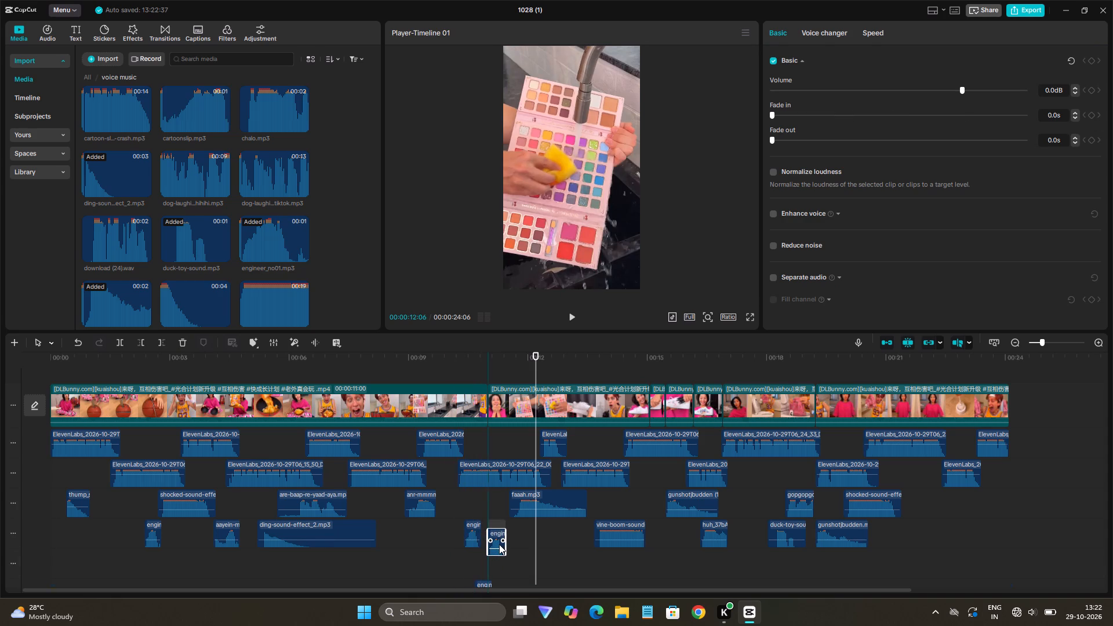
key(space)
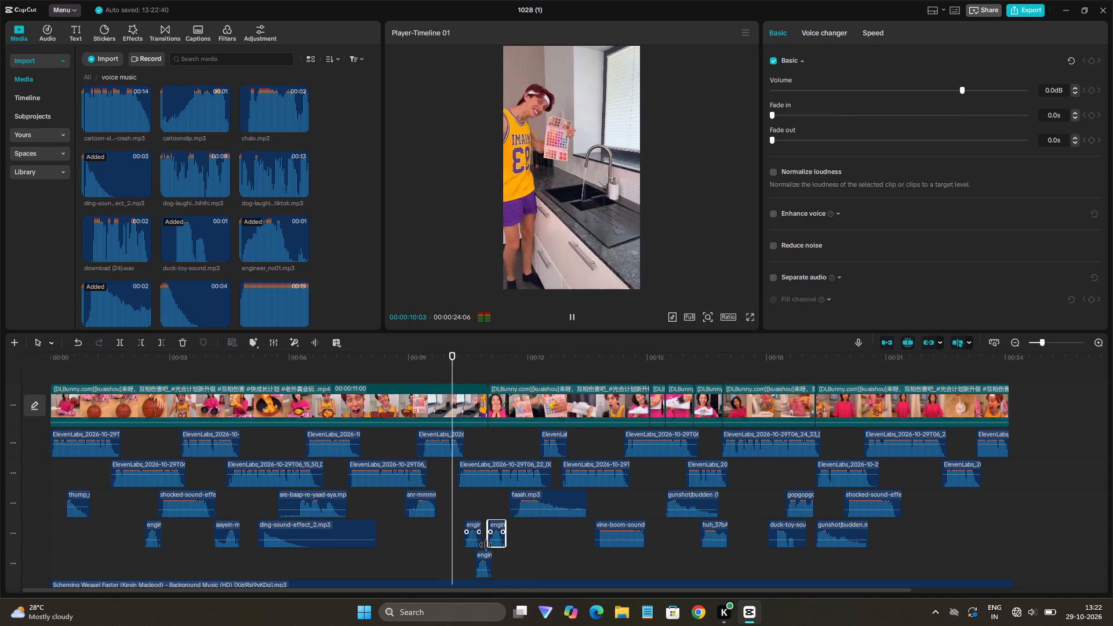
key(space)
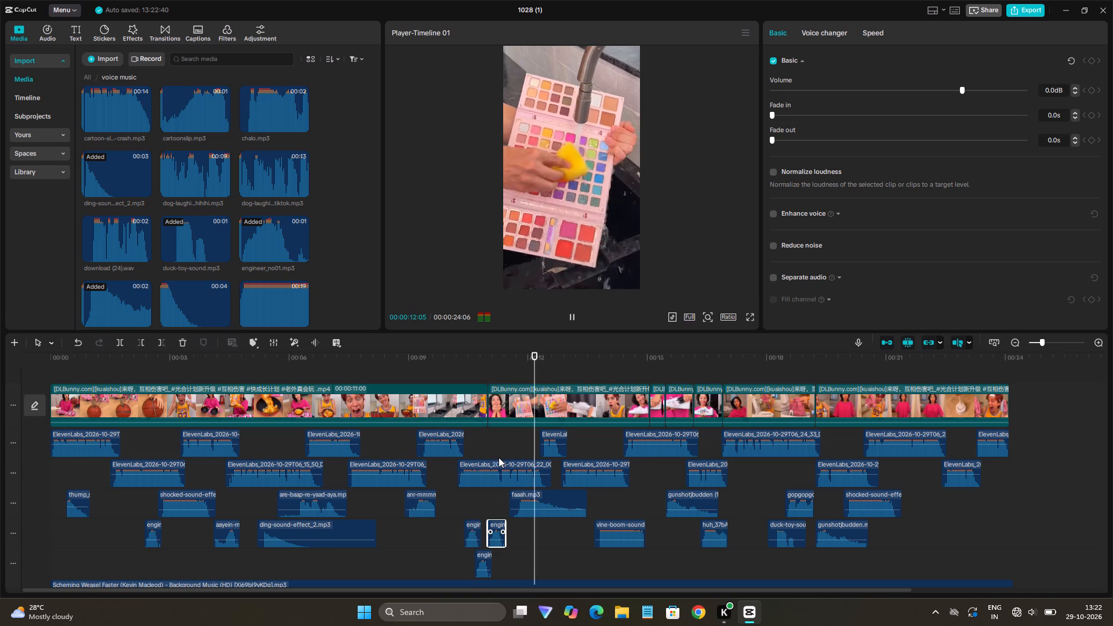
Raise the third engineer_no01 copy's volume to 2.7 dB, shift it directly after the first pasted copy, and play that section.
click(497, 540)
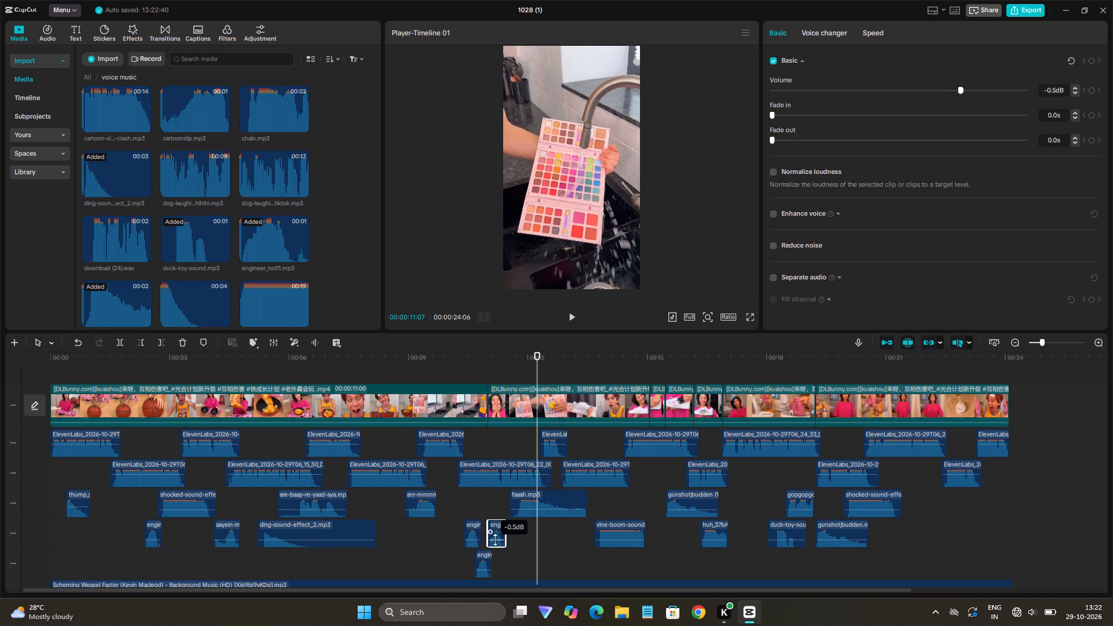
drag(498, 533, 492, 534)
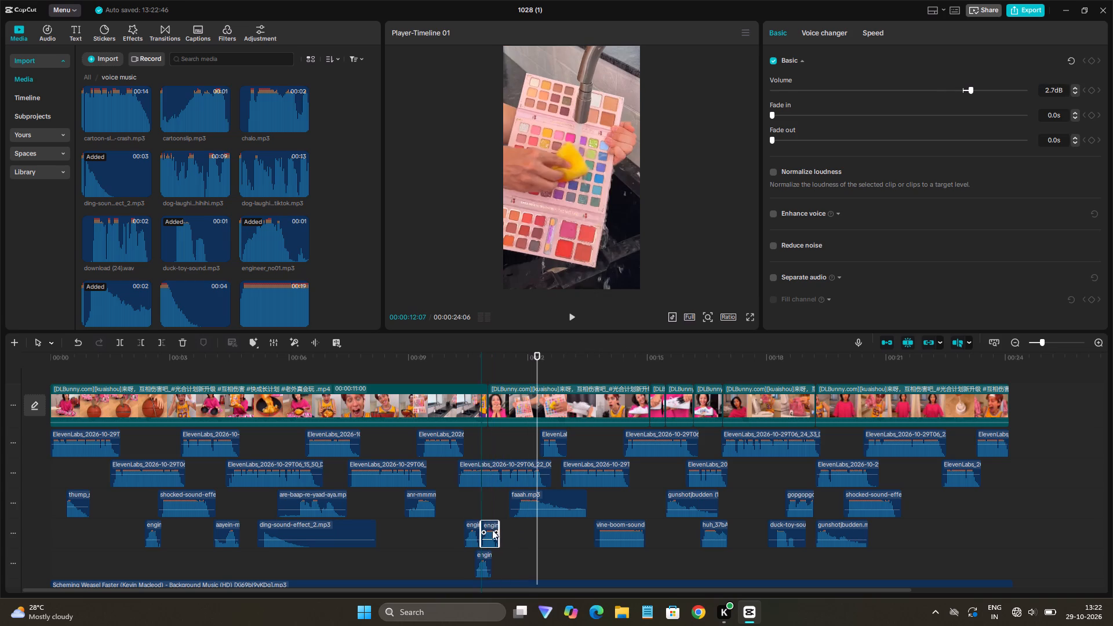
click(463, 500)
key(space)
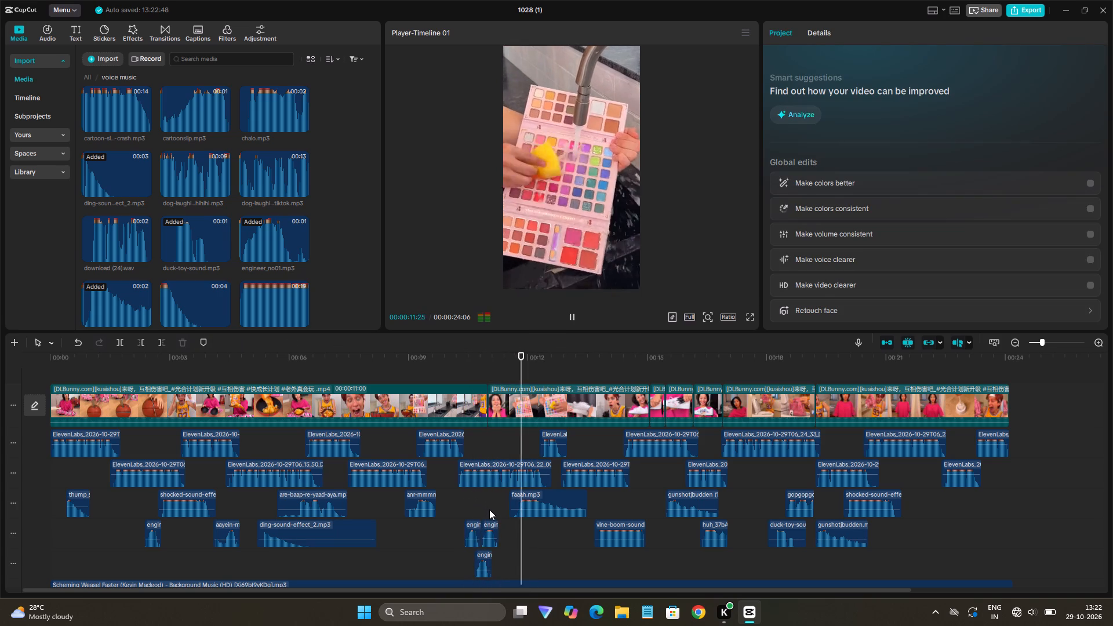
click(452, 509)
key(space)
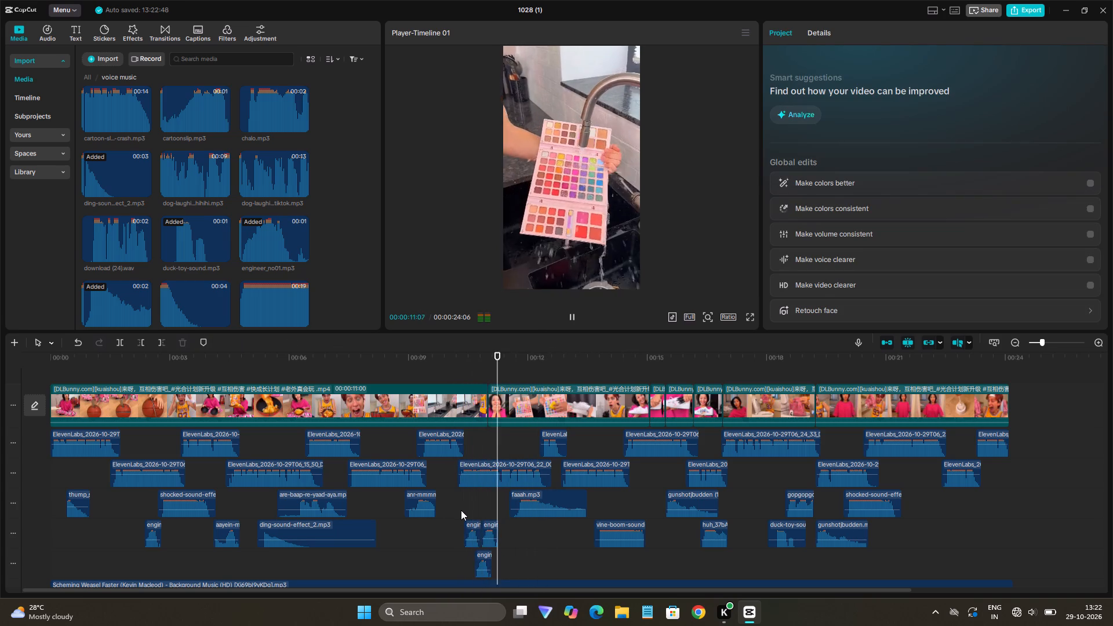
Nudge the engineer_no01 copy on the extra track below slightly earlier, to about 00:00:10:17, and play that section.
click(485, 565)
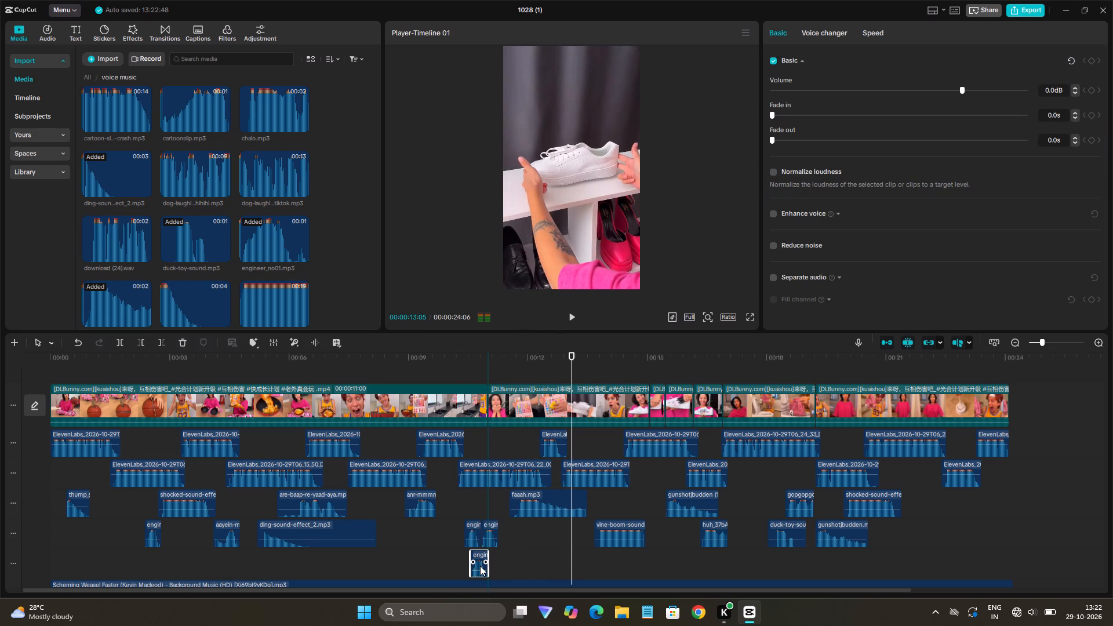
click(464, 555)
key(space)
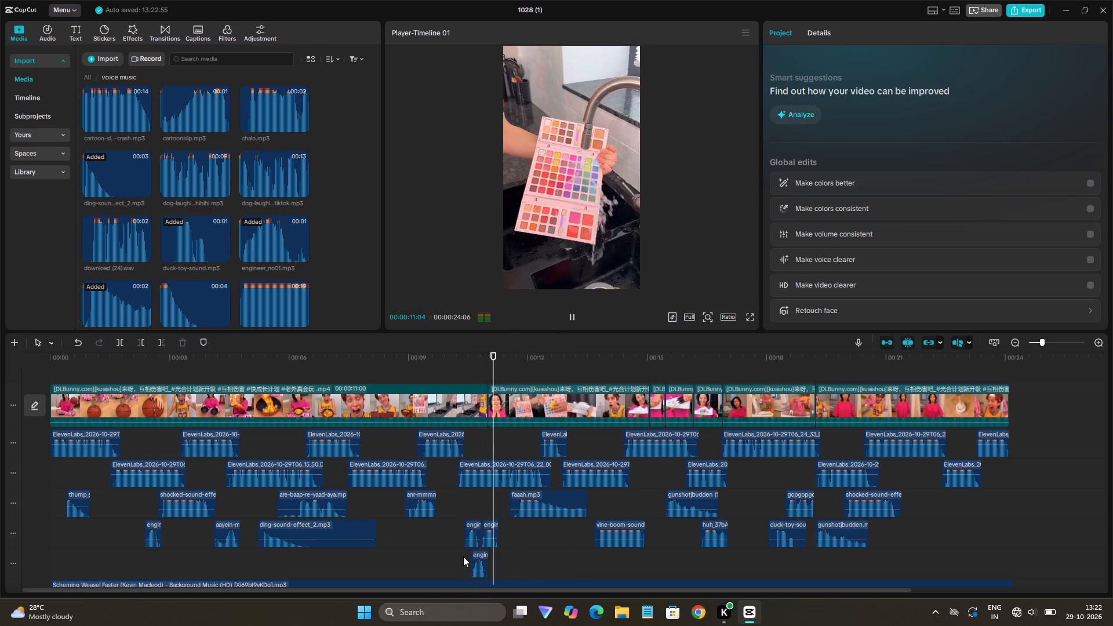
Shift the first engineer_no01 copy near 00:00:10 slightly earlier, to about 00:00:10:07, and play that section.
click(463, 556)
click(436, 554)
key(space)
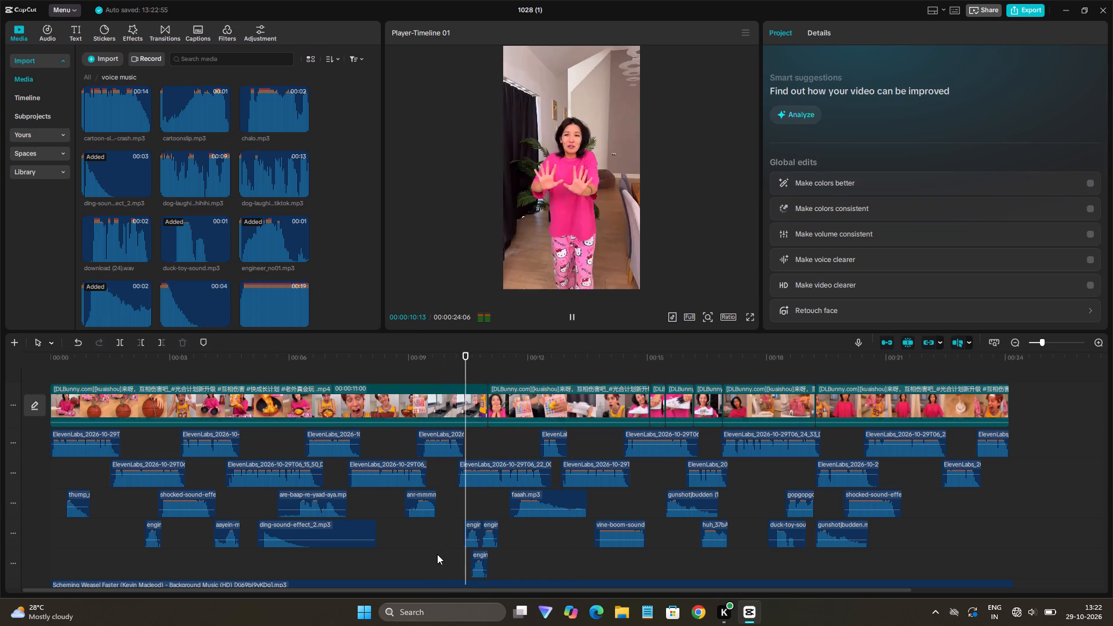
key(space)
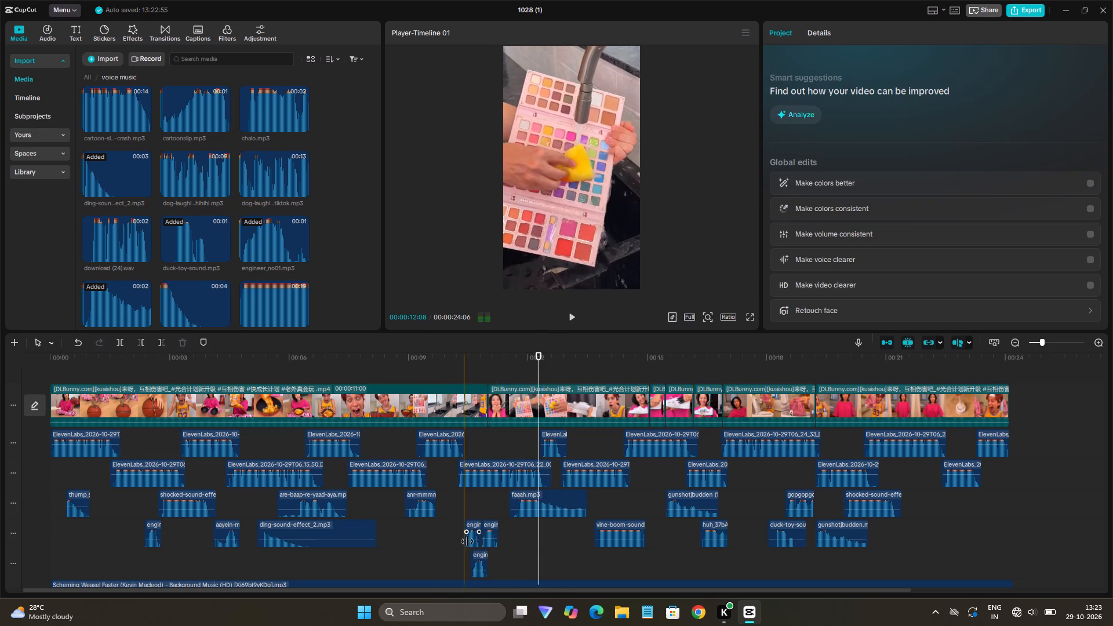
drag(471, 541, 465, 542)
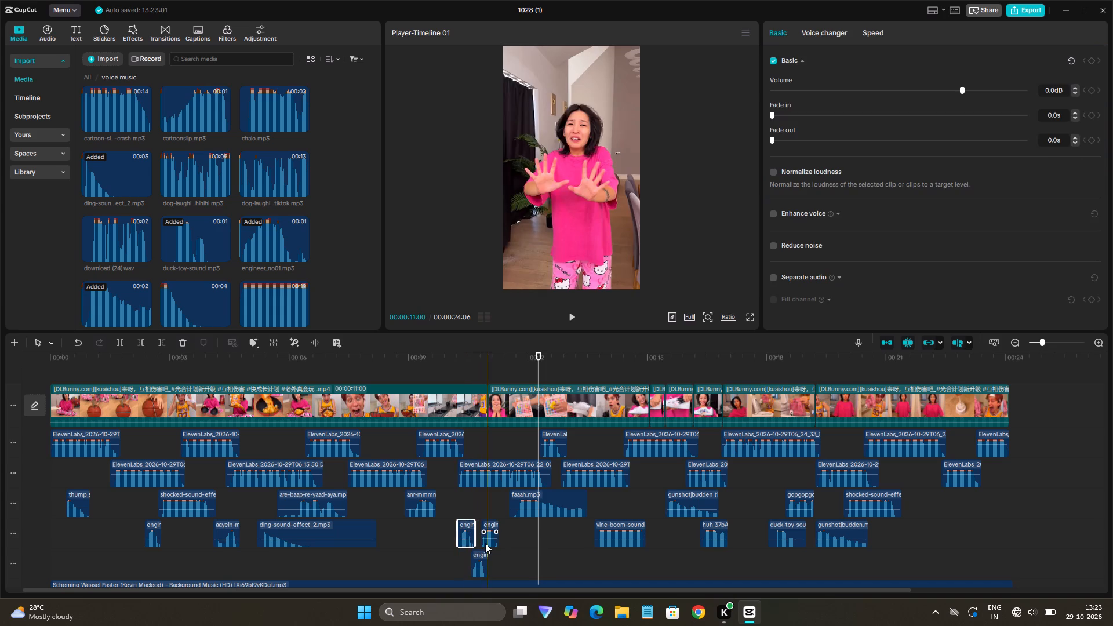
click(485, 543)
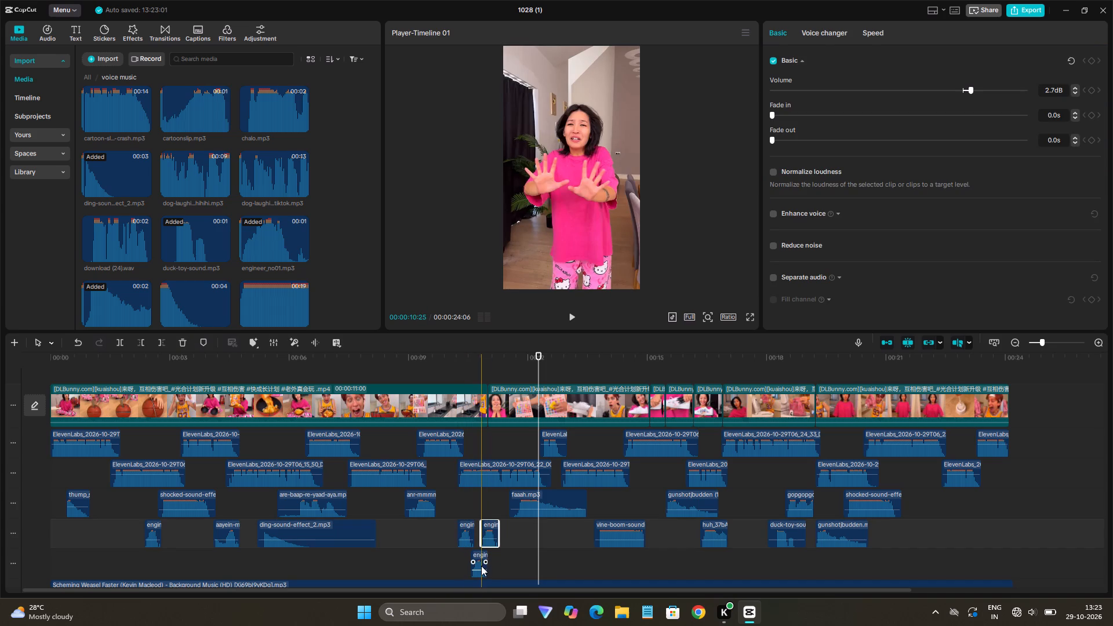
click(481, 566)
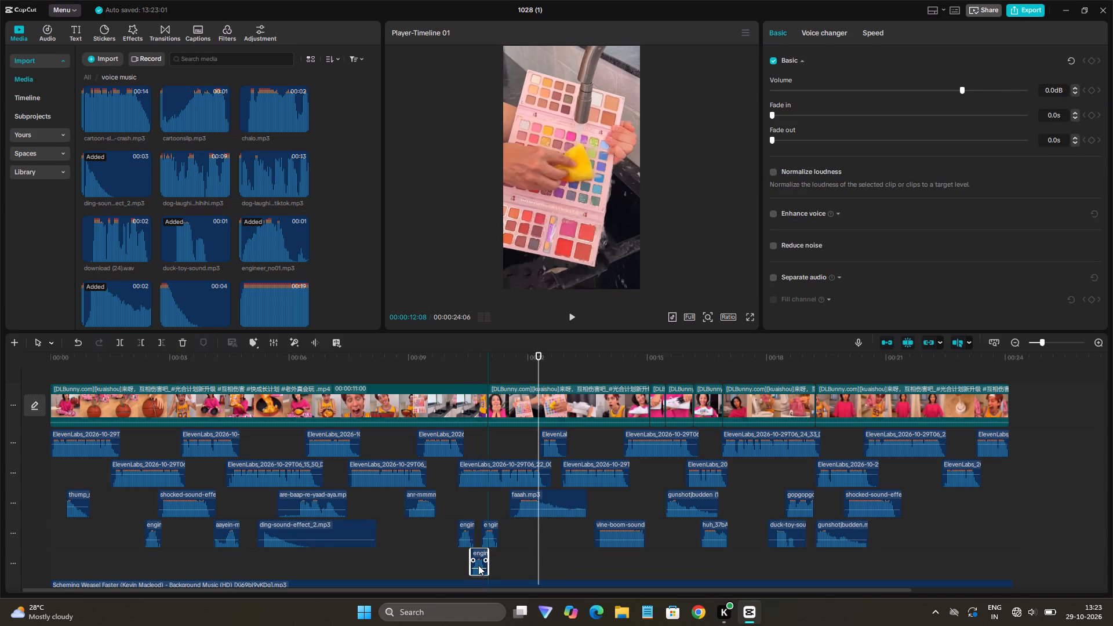
click(459, 516)
key(space)
click(452, 518)
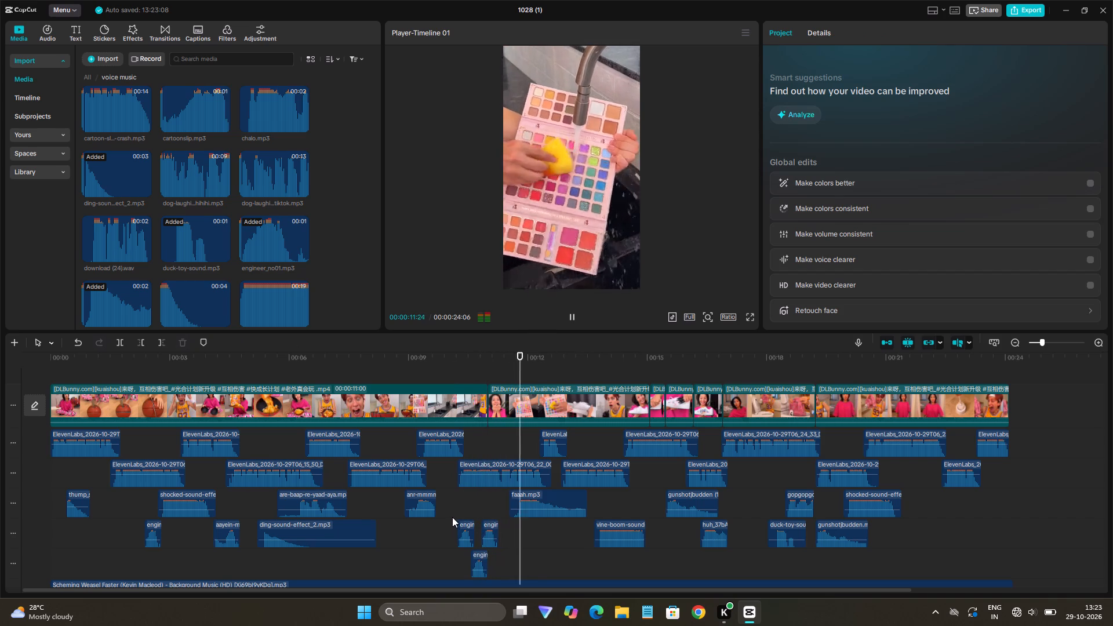
key(space)
key(space)
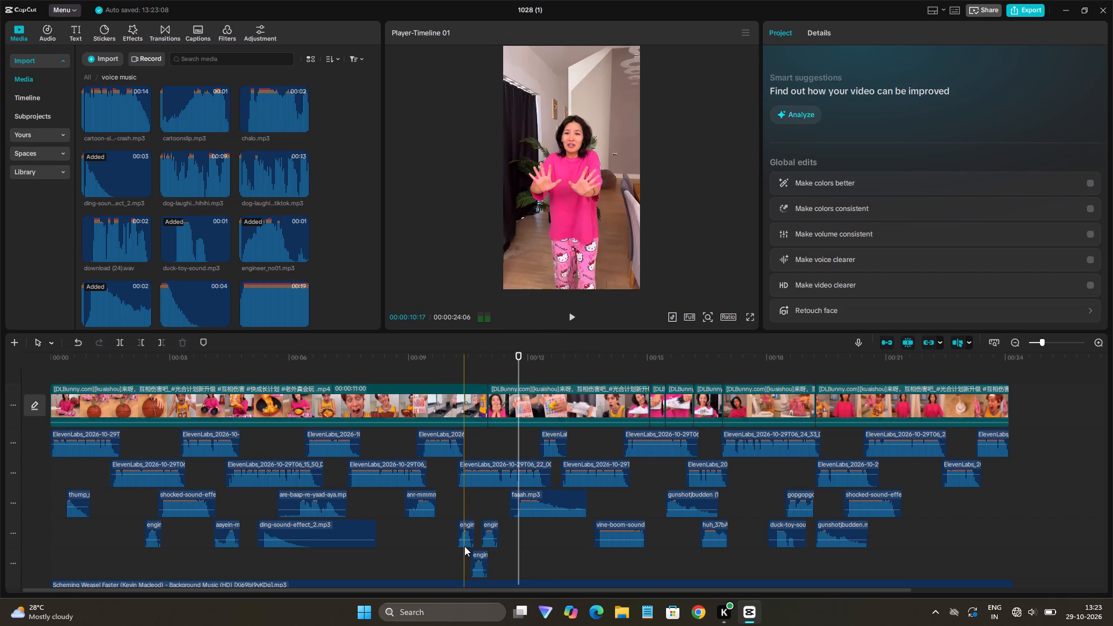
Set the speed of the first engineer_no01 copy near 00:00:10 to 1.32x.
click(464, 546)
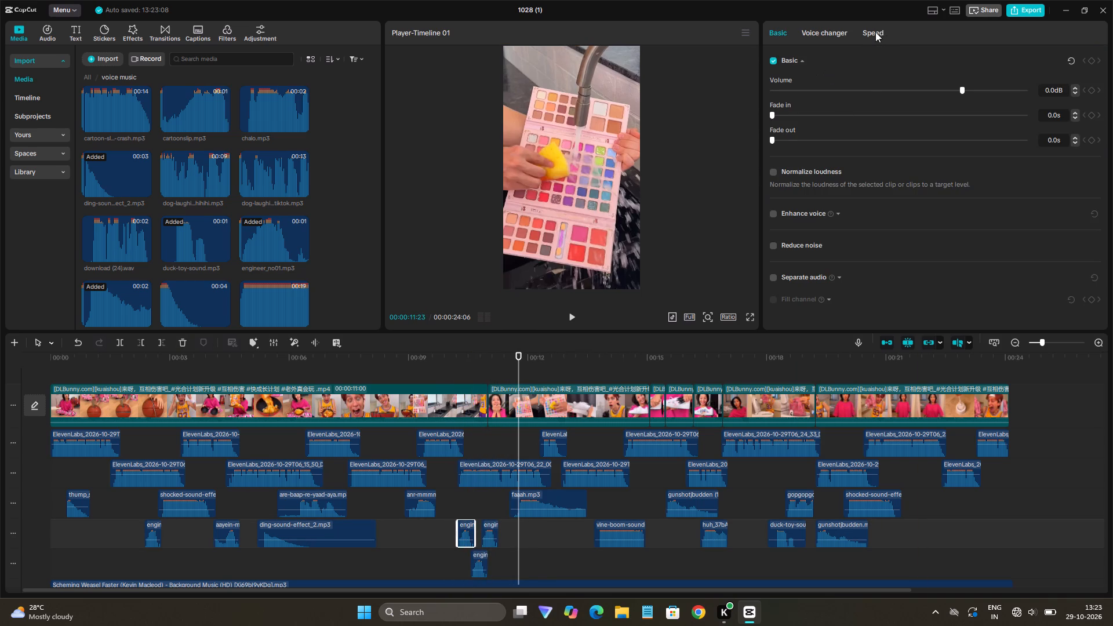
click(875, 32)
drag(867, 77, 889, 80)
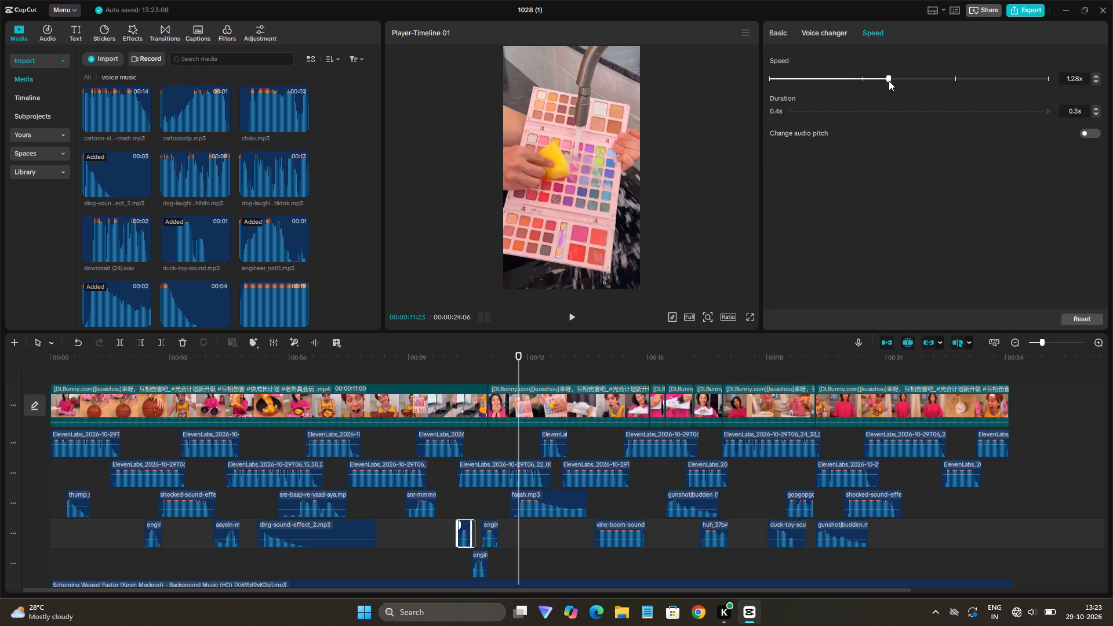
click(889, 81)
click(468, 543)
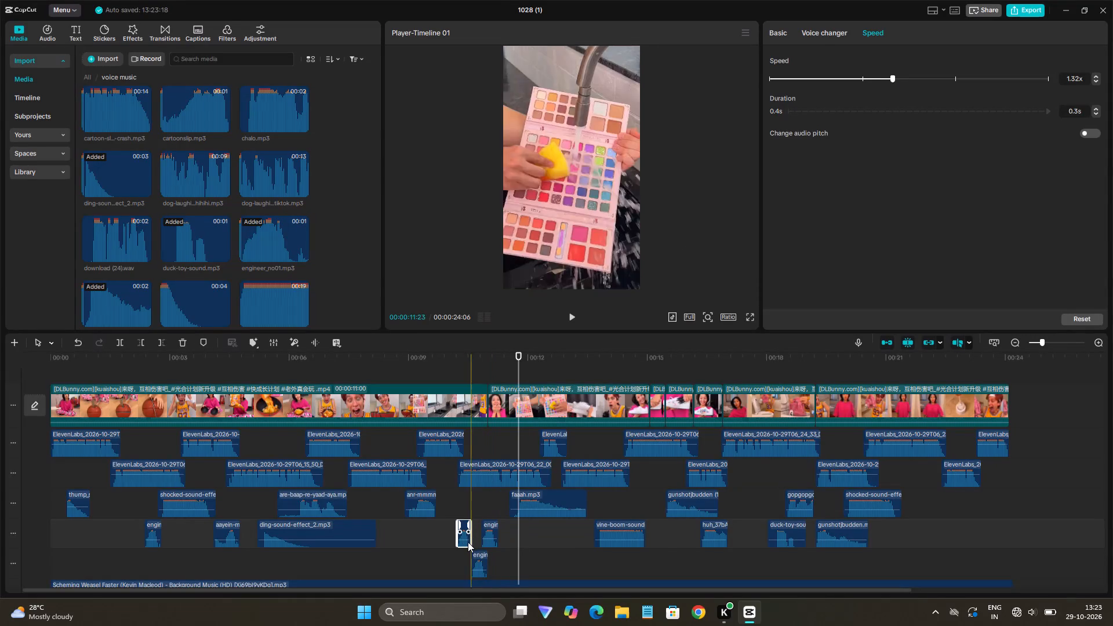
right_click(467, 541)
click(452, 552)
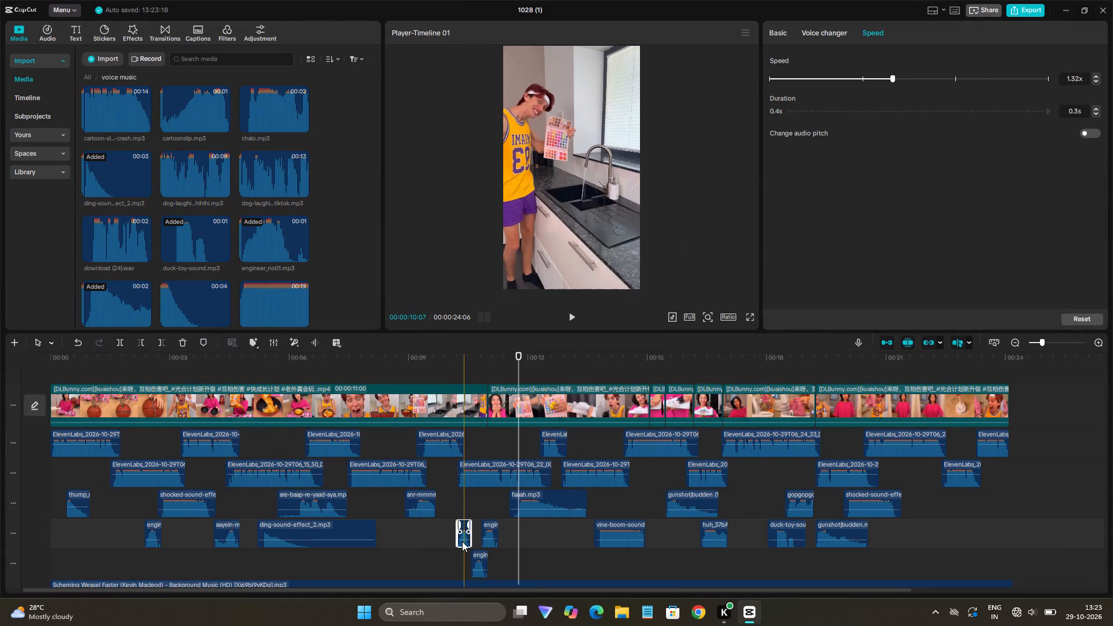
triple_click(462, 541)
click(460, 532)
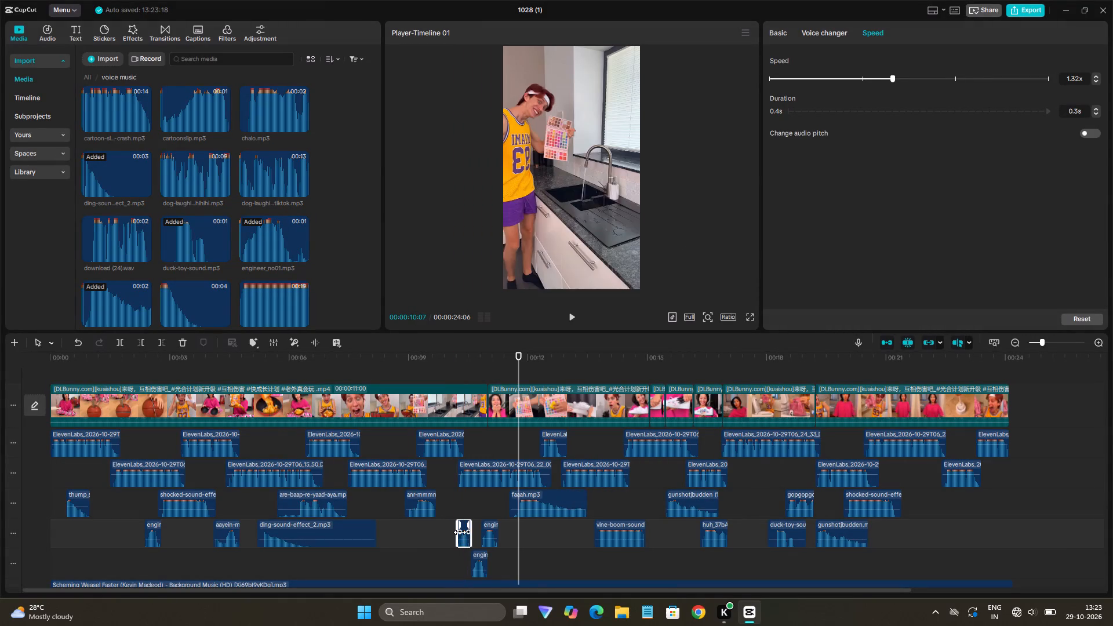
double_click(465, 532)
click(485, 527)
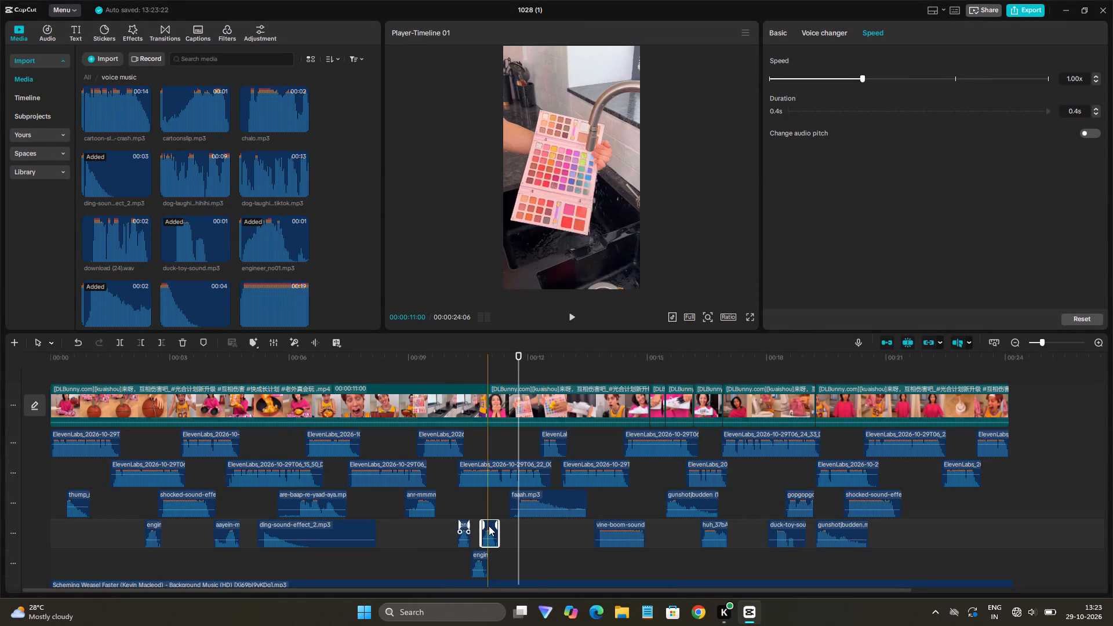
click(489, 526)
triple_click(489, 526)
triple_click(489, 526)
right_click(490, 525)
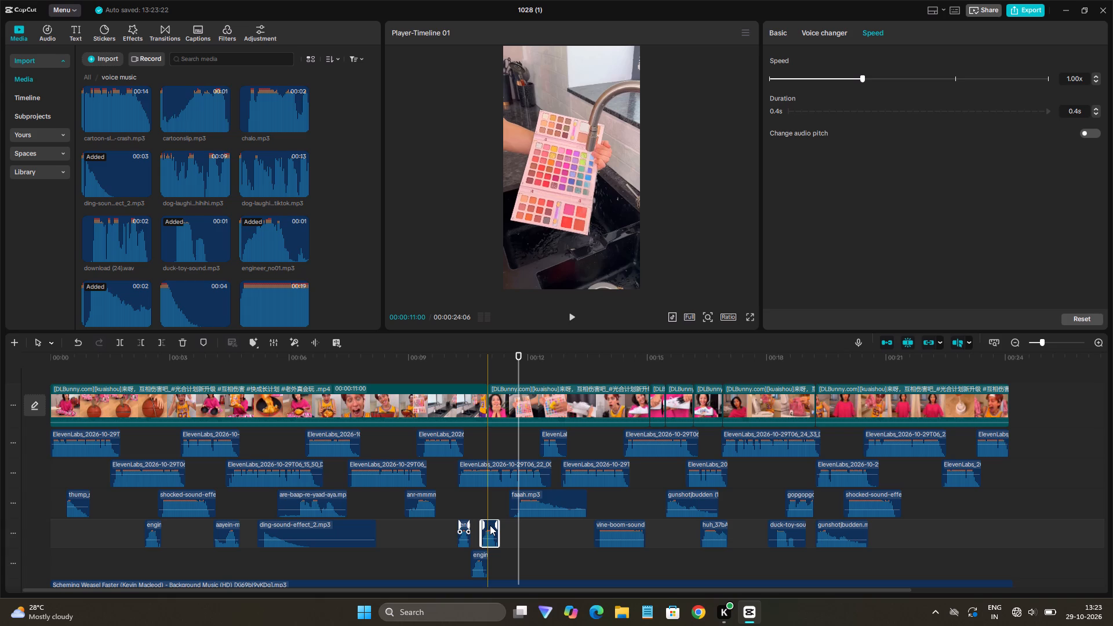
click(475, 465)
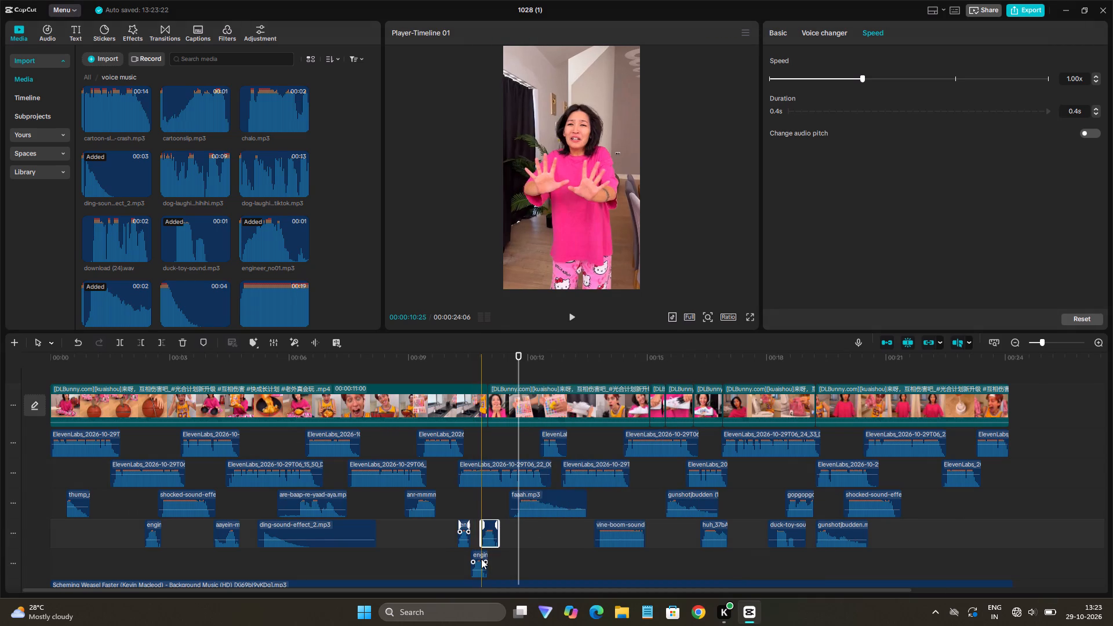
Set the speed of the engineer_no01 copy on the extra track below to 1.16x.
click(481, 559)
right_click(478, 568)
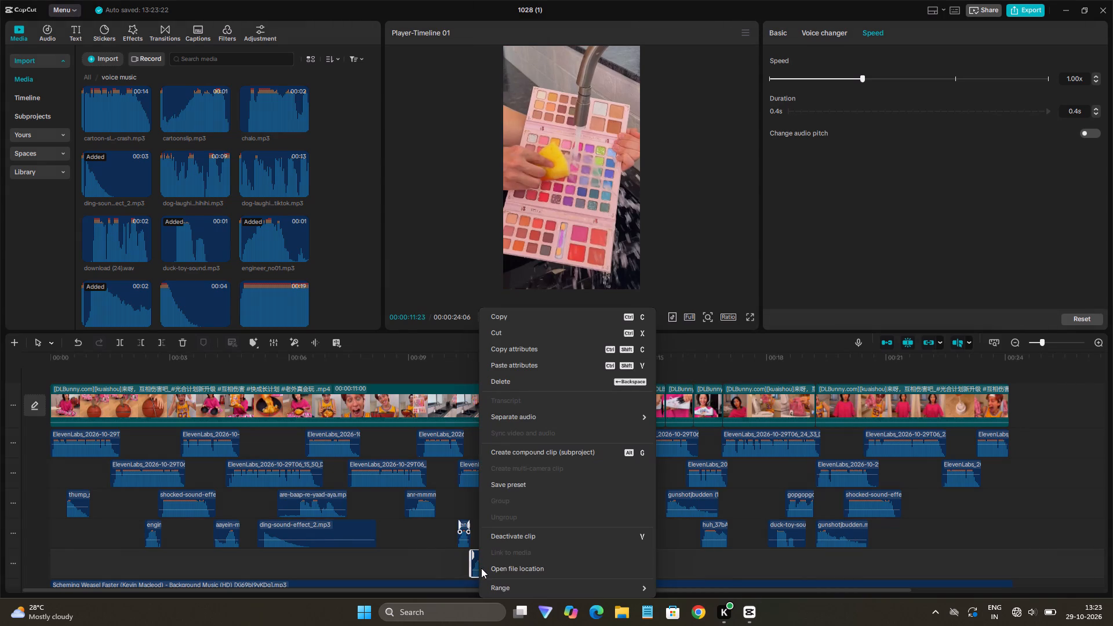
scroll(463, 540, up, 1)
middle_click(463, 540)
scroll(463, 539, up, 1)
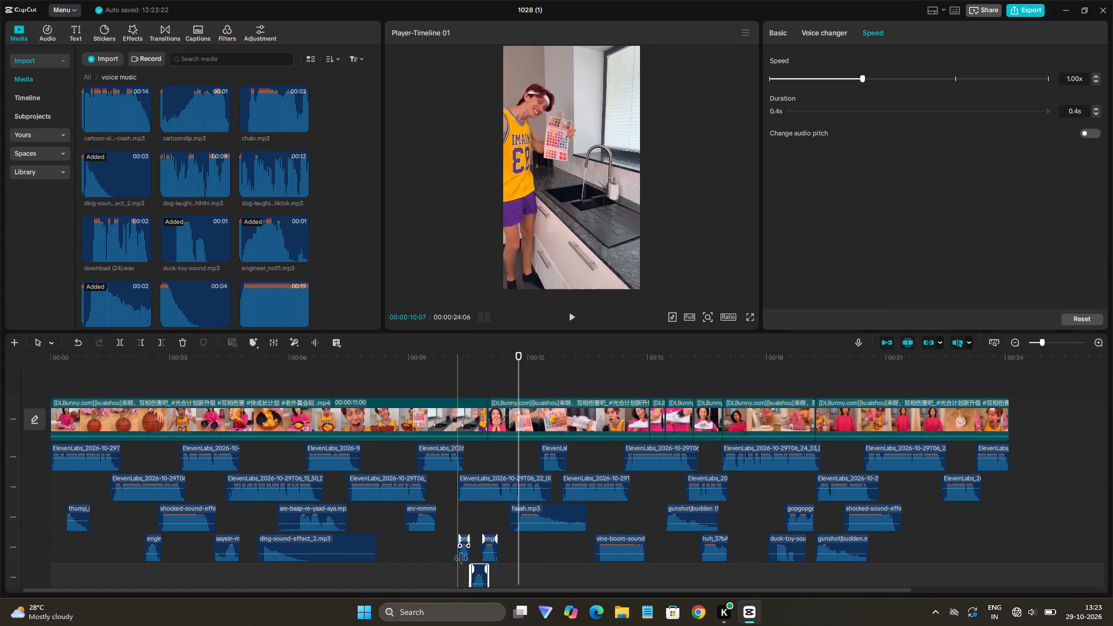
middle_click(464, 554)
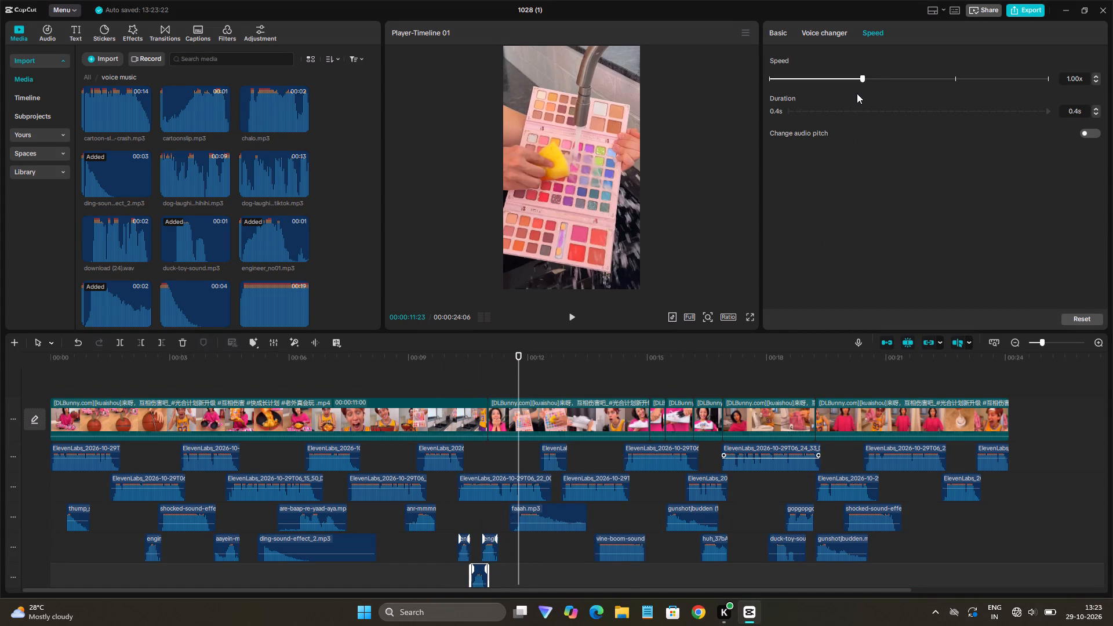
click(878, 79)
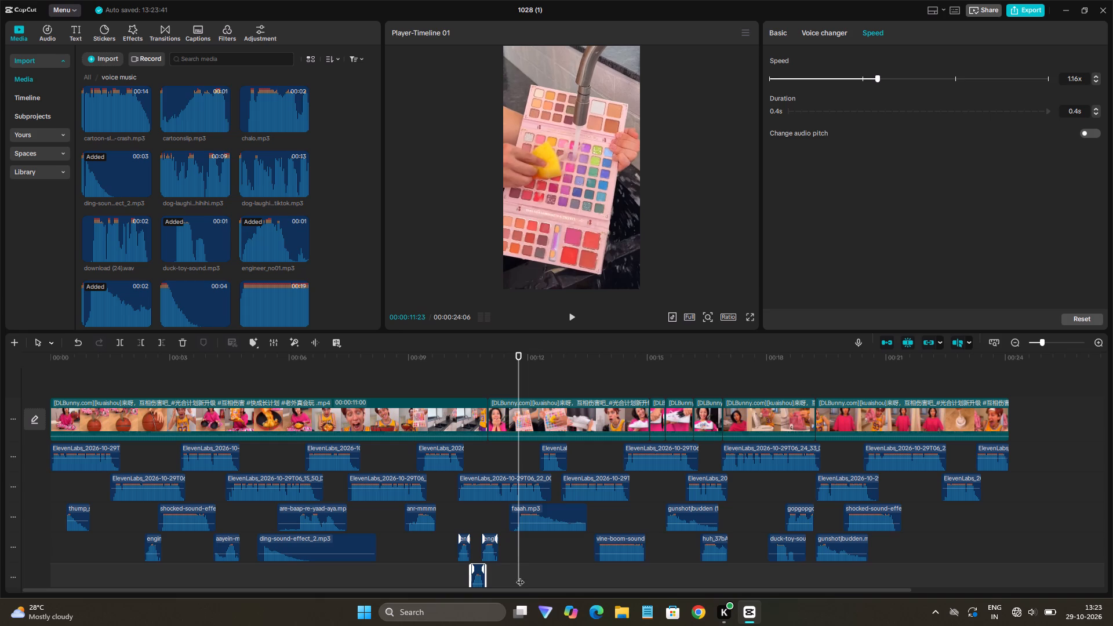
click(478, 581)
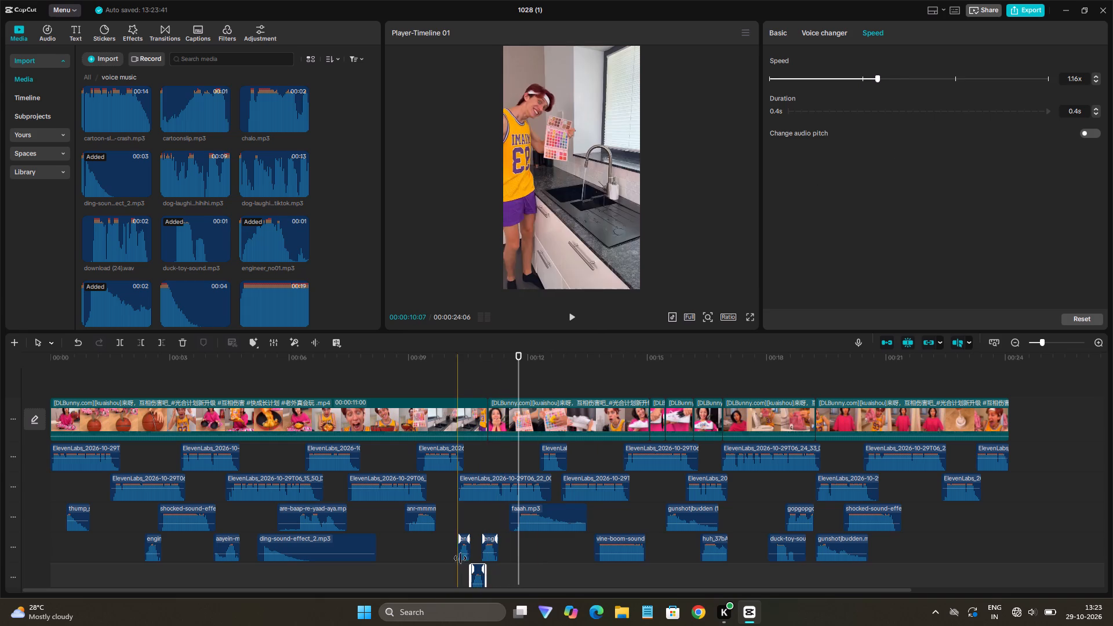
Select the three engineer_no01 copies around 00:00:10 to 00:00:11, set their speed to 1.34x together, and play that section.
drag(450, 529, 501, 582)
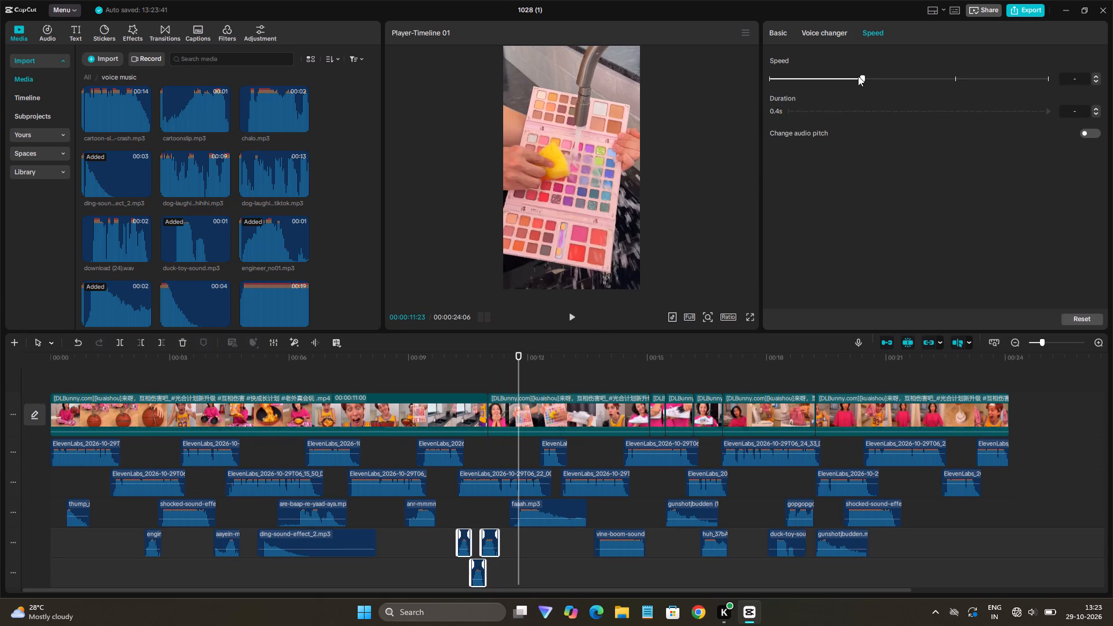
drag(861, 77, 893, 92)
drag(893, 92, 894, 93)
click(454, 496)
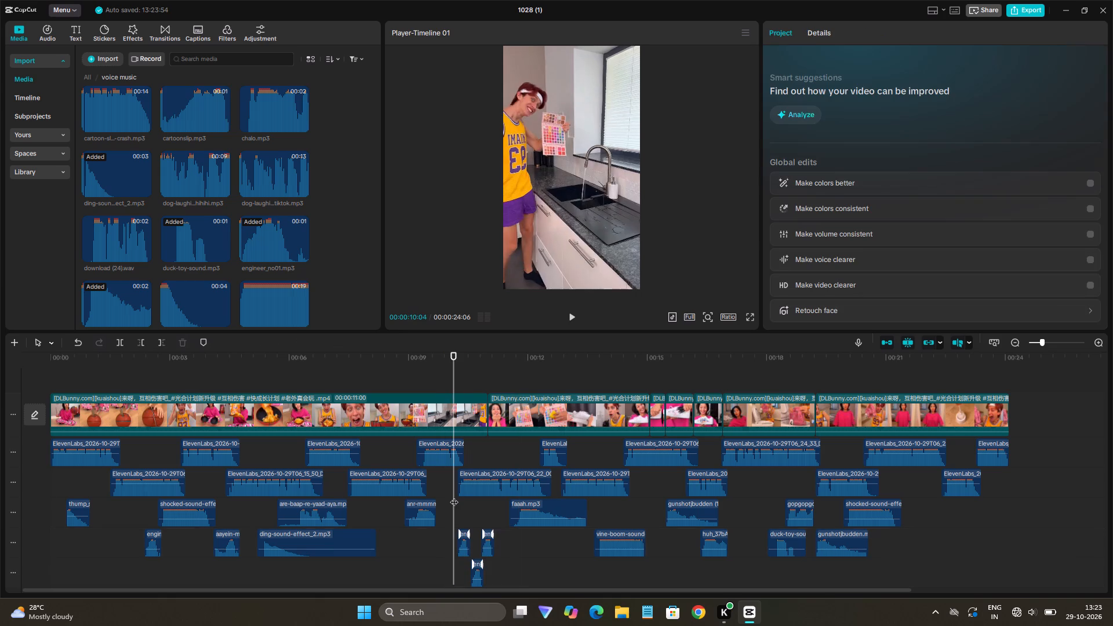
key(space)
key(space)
Set the speed of the three engineer_no01 copies together to 1.49x and play that section.
drag(460, 524, 503, 573)
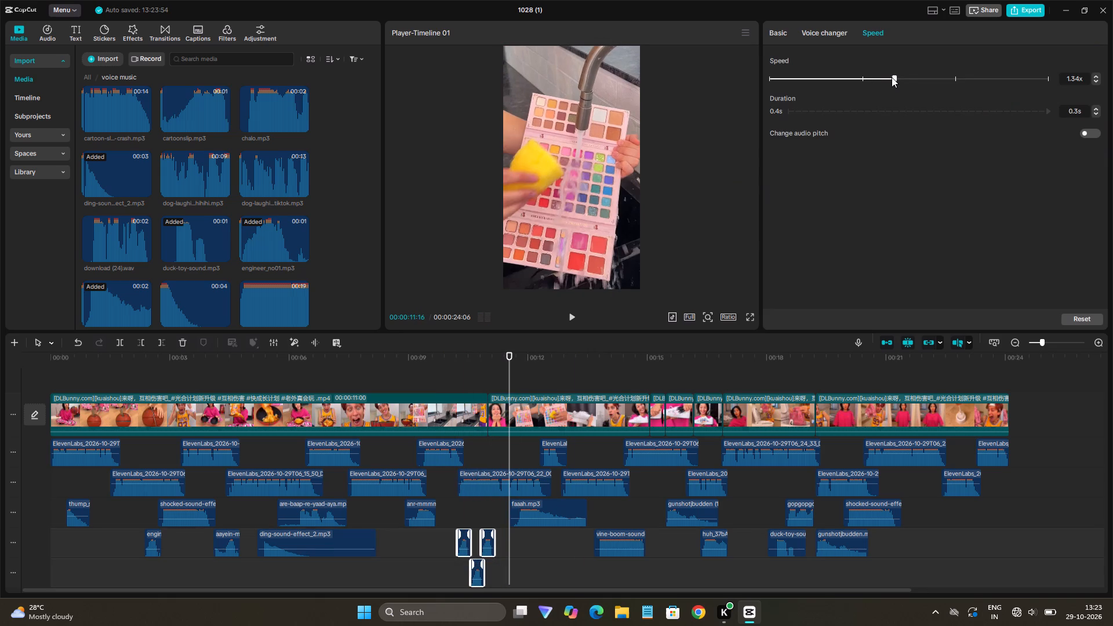
drag(892, 77, 908, 82)
click(452, 518)
key(space)
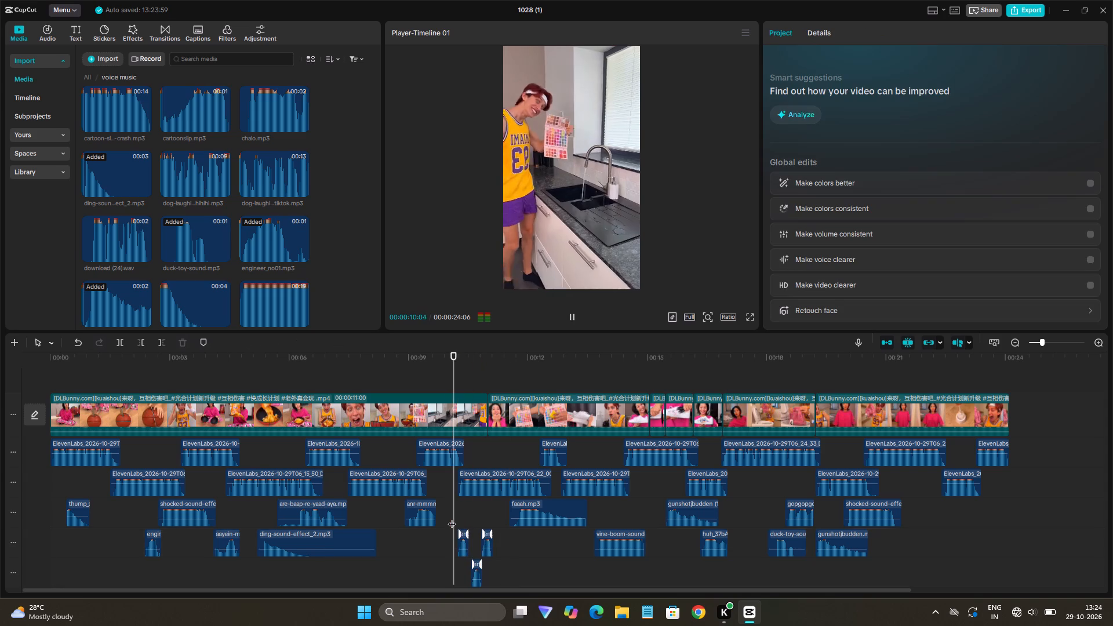
key(space)
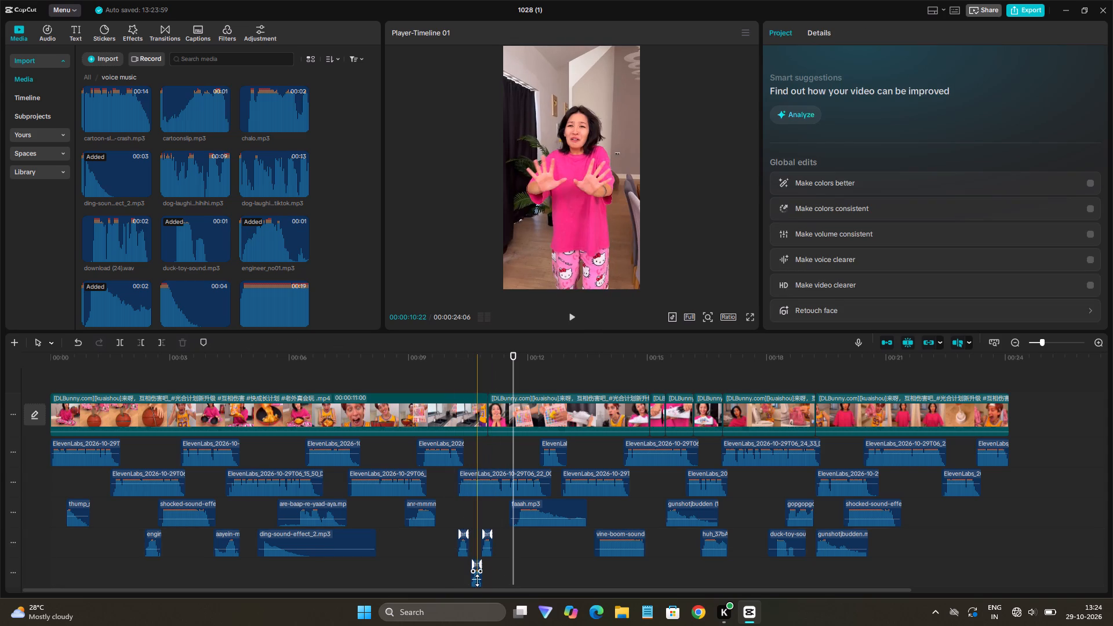
Move the engineer_no01 copy from the extra track up between the other two copies and play that section.
click(477, 580)
click(477, 580)
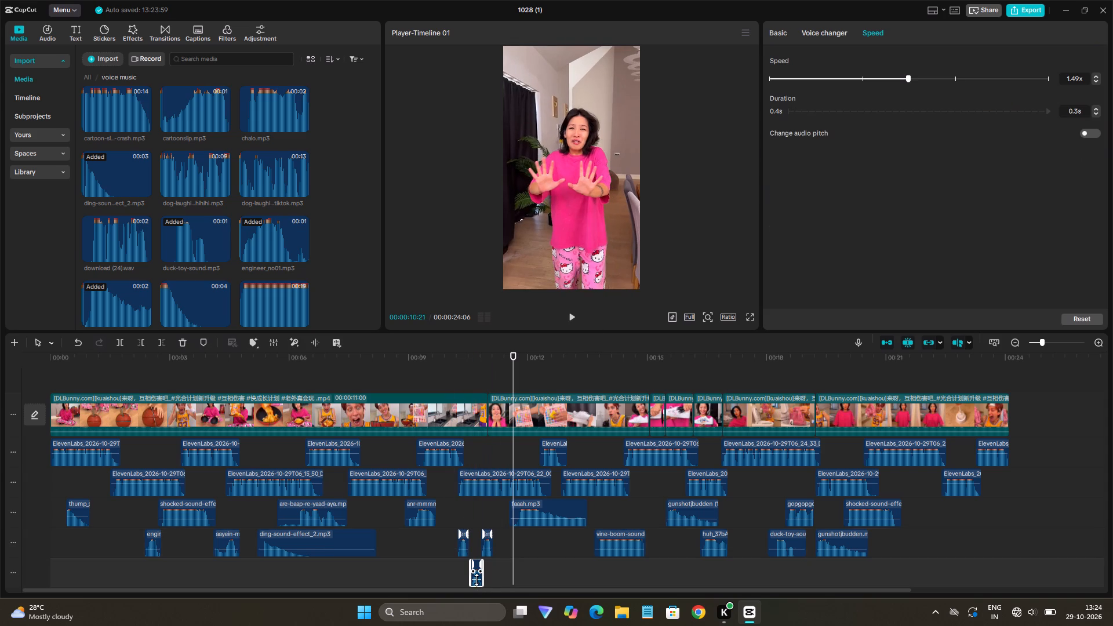
drag(478, 575, 475, 552)
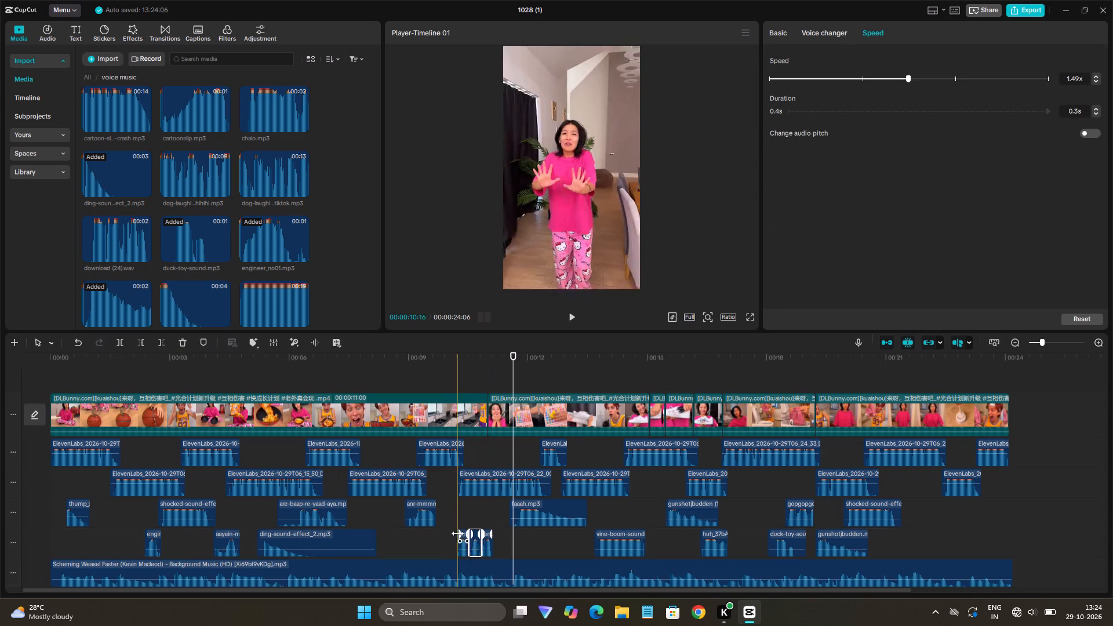
click(456, 532)
key(space)
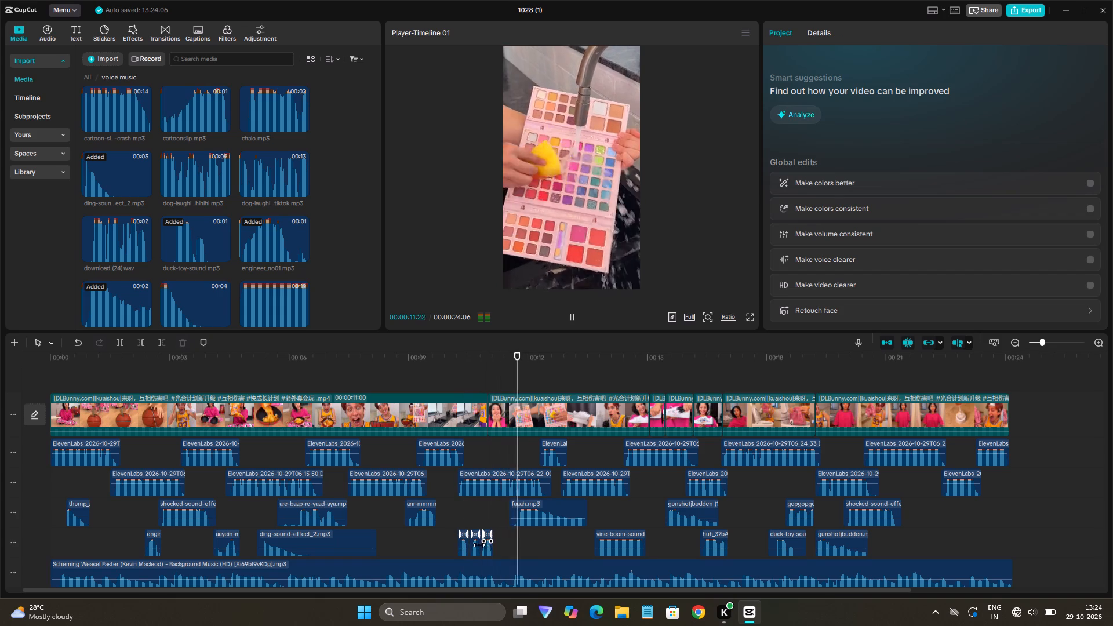
key(space)
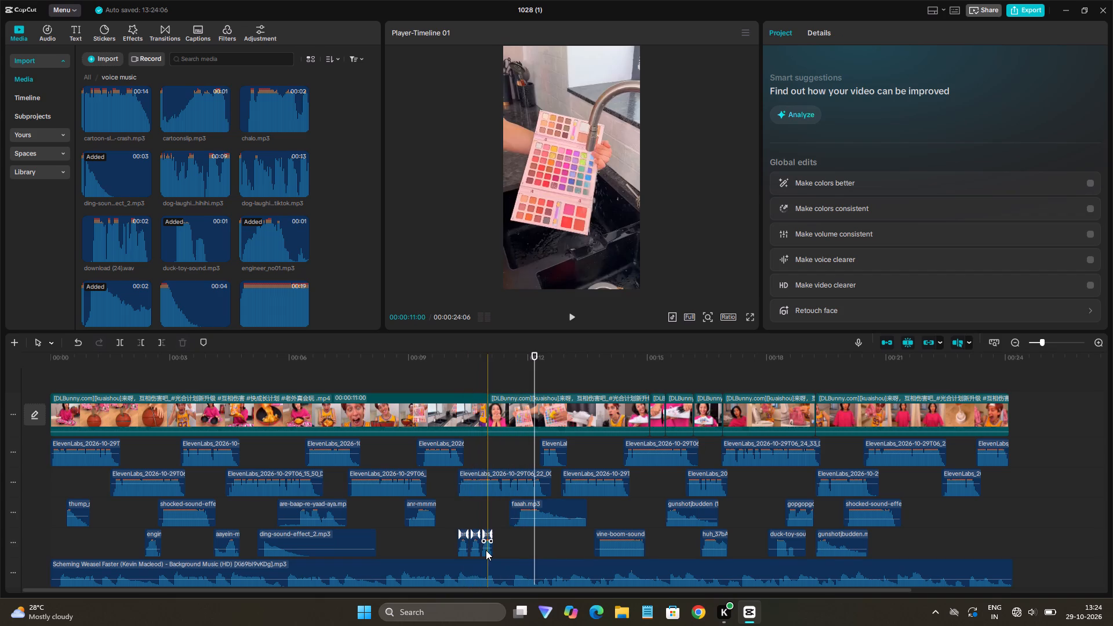
Move the last of the three engineer_no01 copies to a new track directly above, overlapping the other two, and play that section.
drag(486, 550, 465, 536)
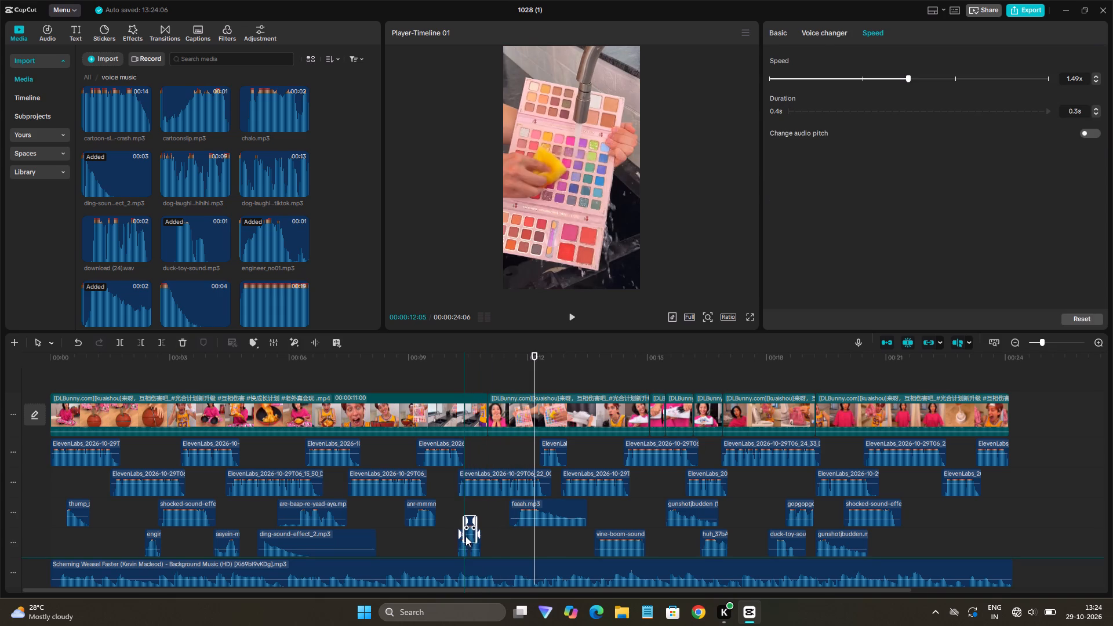
drag(465, 536, 468, 530)
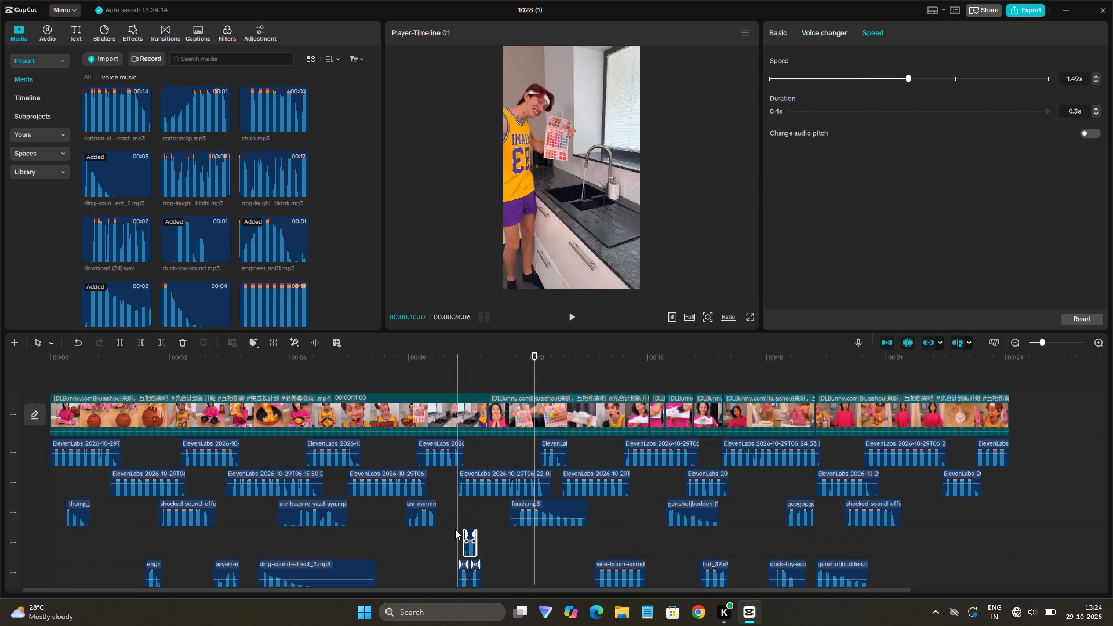
click(455, 529)
key(space)
key(space)
Raise the volume of the engineer_no01 copy on the new upper track to 20.0 dB, keeping its position.
drag(471, 549, 470, 529)
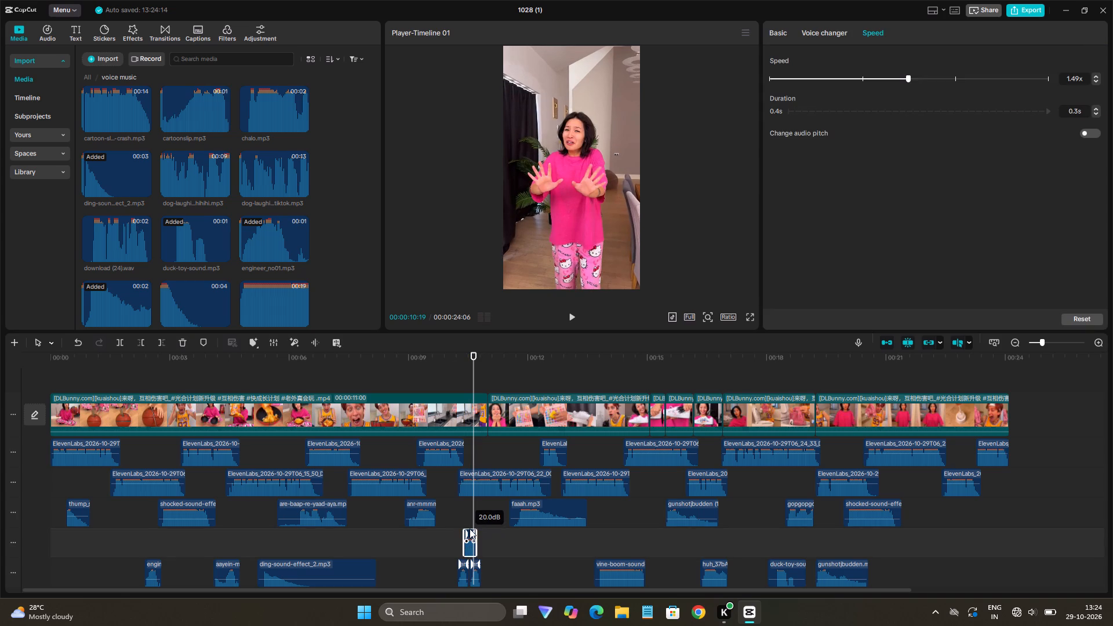
drag(470, 529, 468, 529)
drag(468, 550, 468, 527)
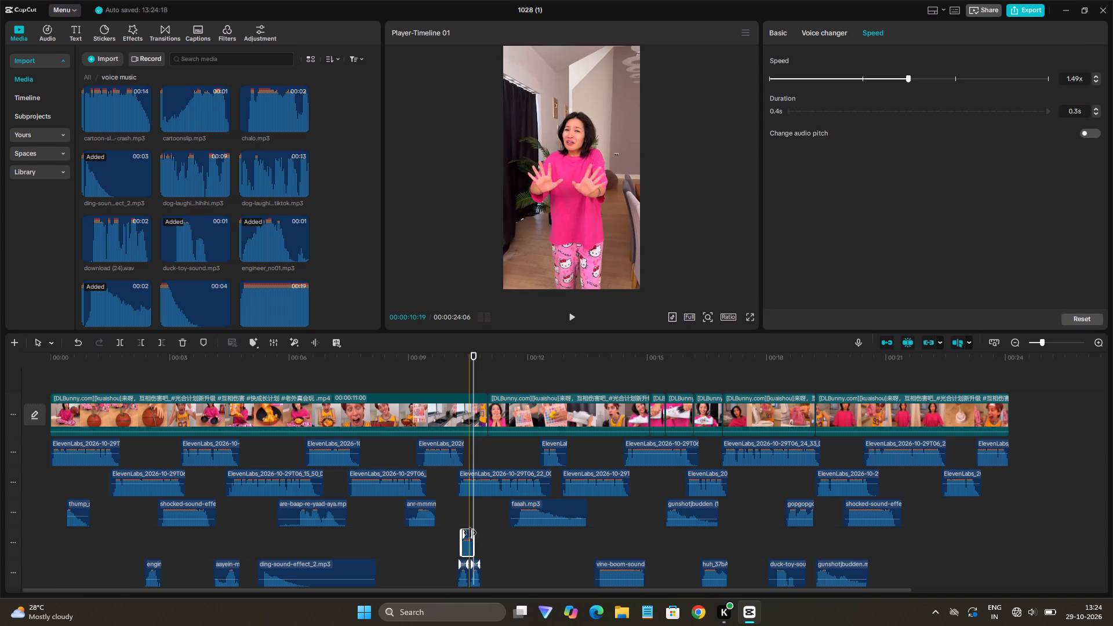
key(ctrl+z)
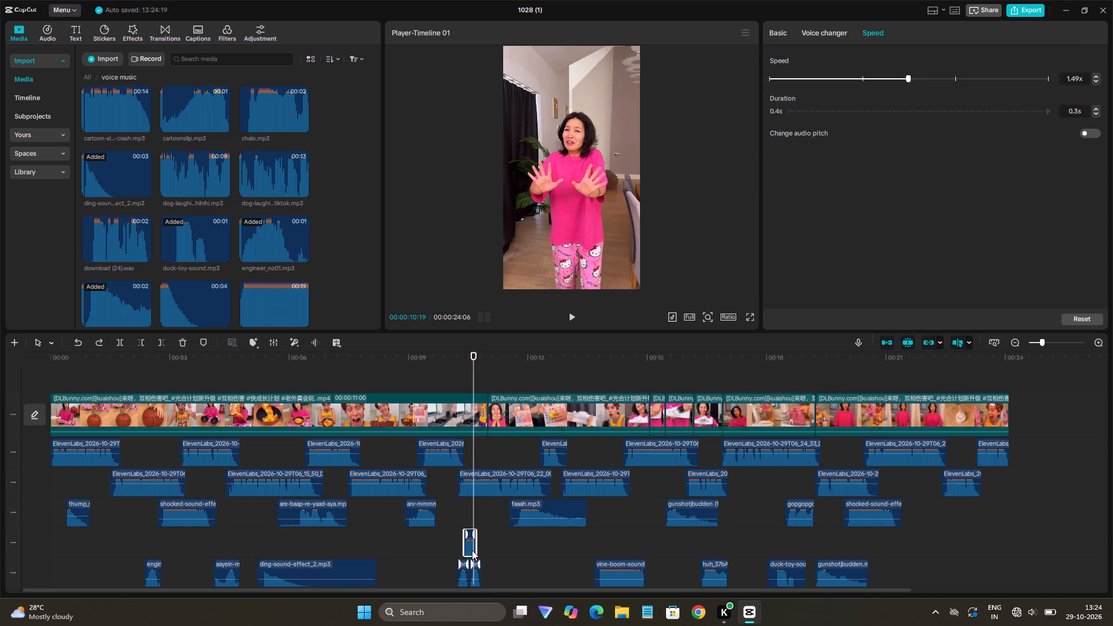
Move the engineer_no01 copy from the extra track up to the faaah.mp3 track, overlapping the other two copies.
drag(468, 549, 471, 549)
drag(471, 549, 471, 529)
drag(475, 549, 467, 525)
Play the engineer_no01 section repeatedly and on through the end of the video to check the sound effects.
click(453, 534)
key(space)
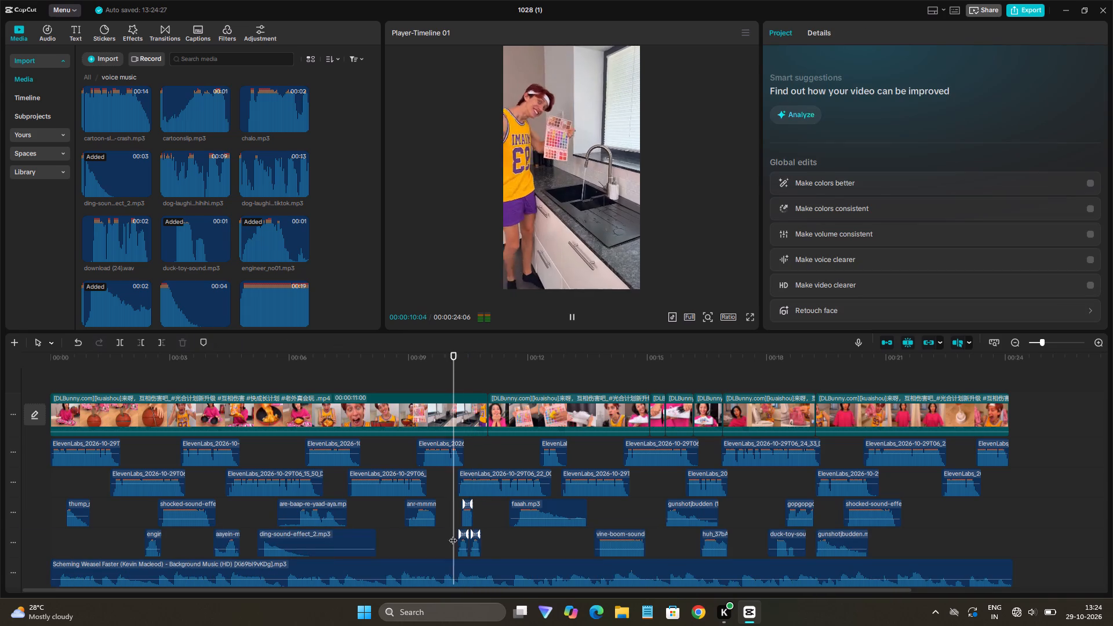
key(space)
key(space)
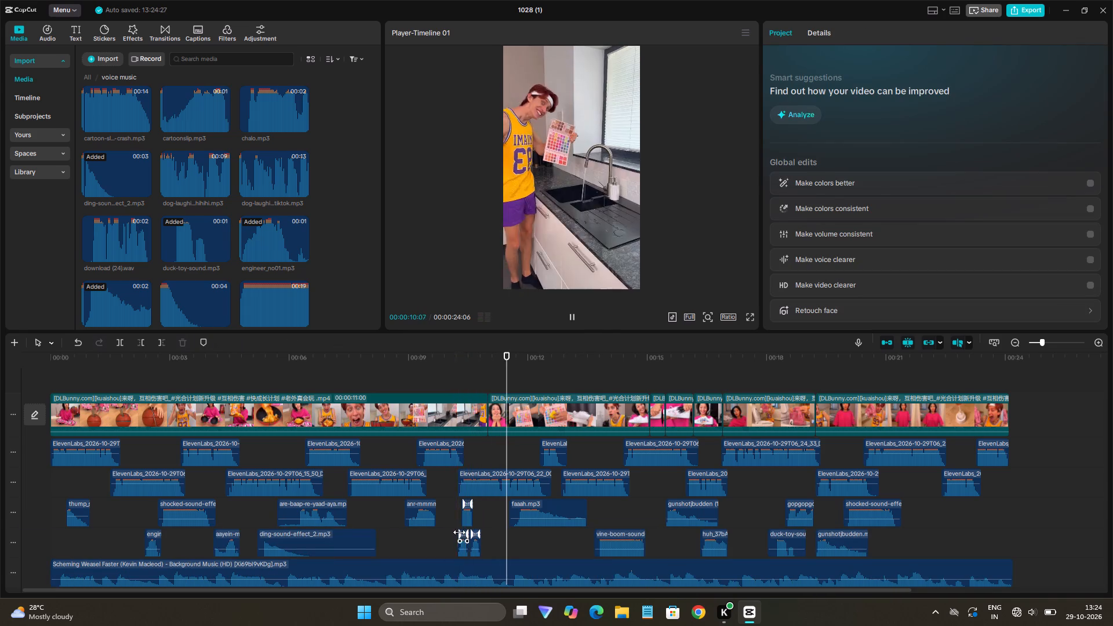
key(space)
key(space)
key(space)
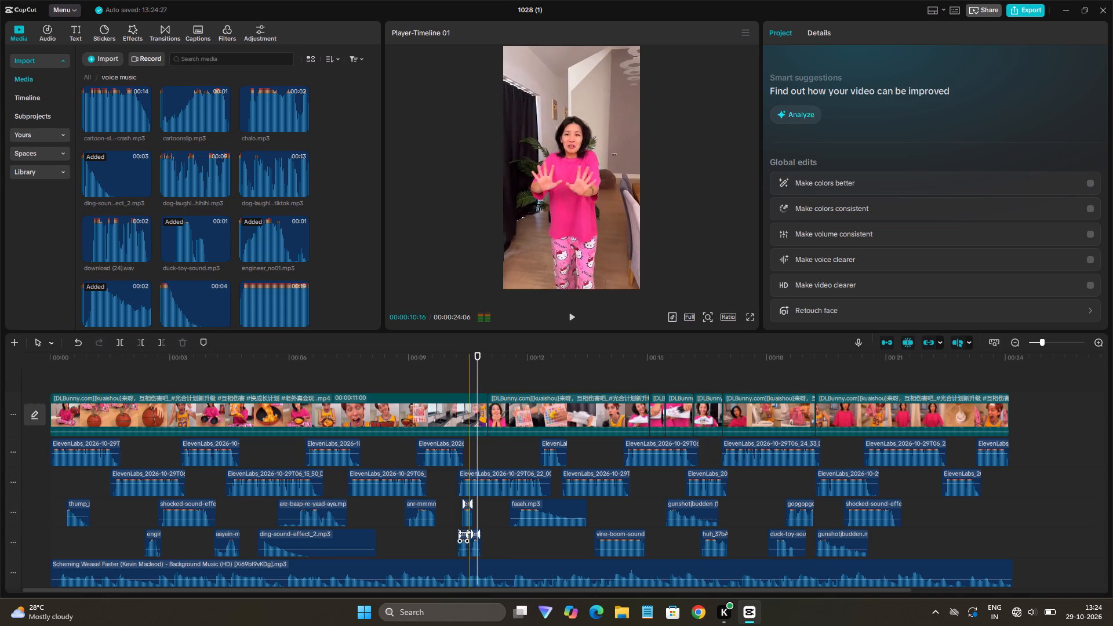
key(space)
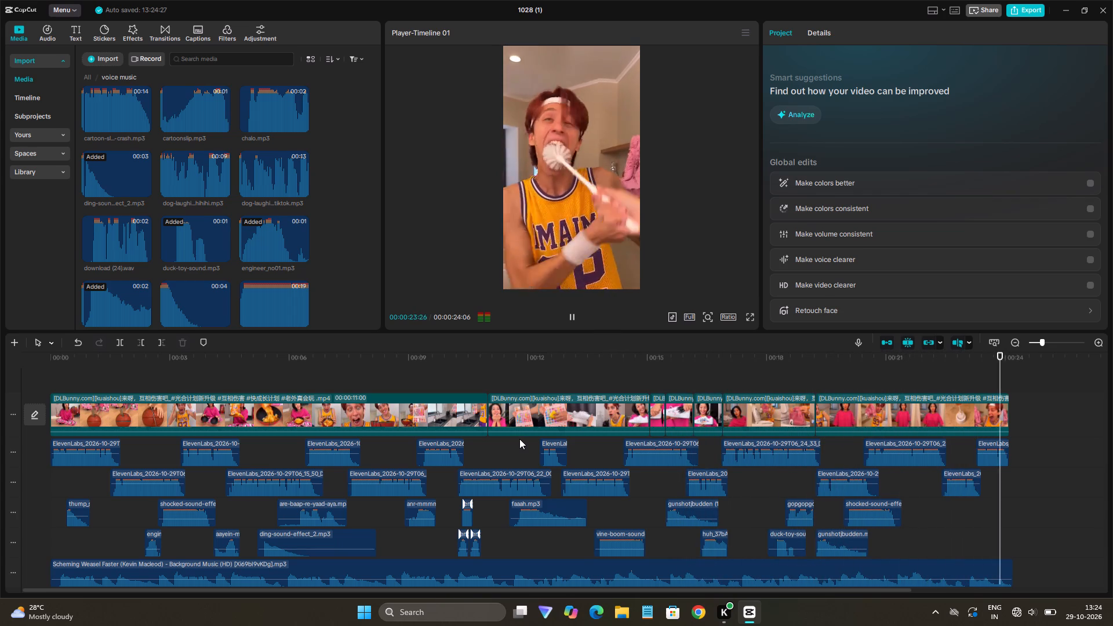
key(space)
key(space)
key(space)
key(space)
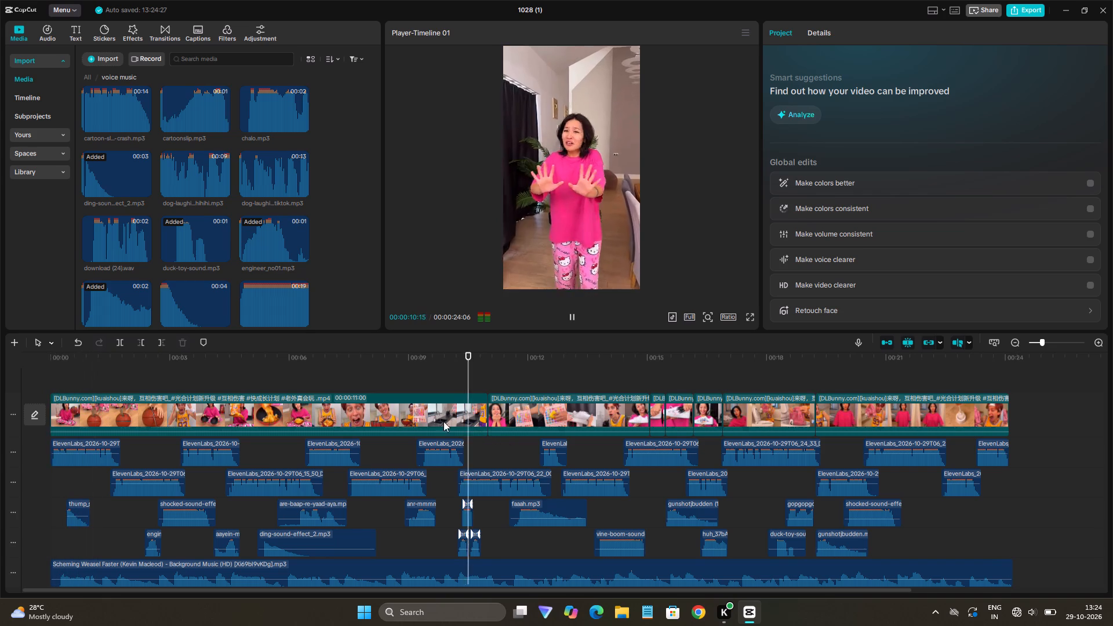
Add the trending OMG! sticker on a new track above the video, starting at about 1 second.
click(98, 34)
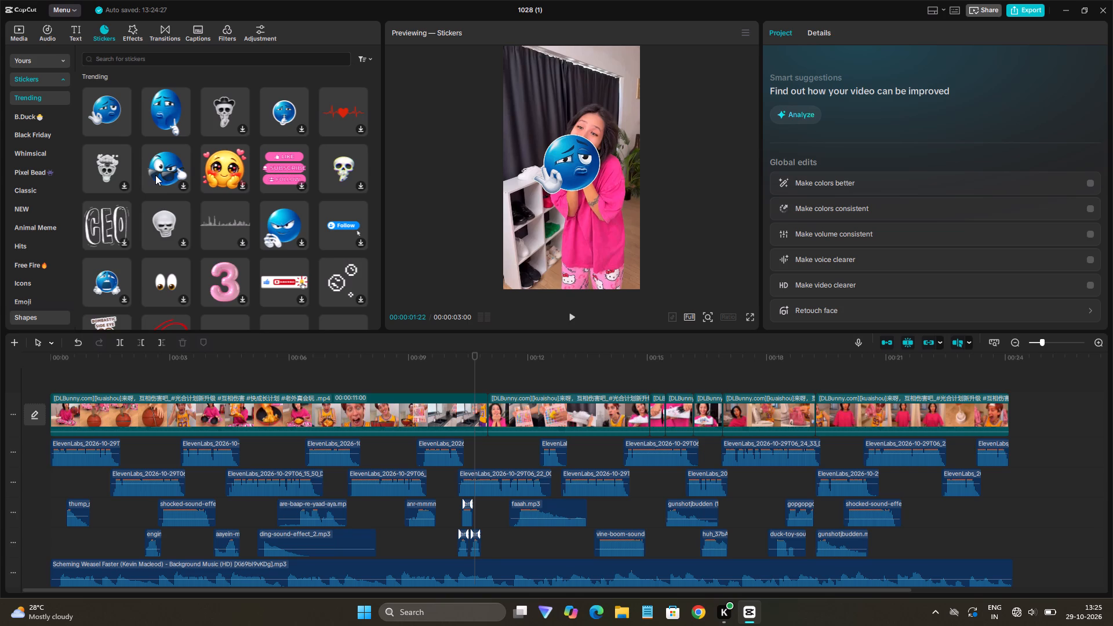
key(space)
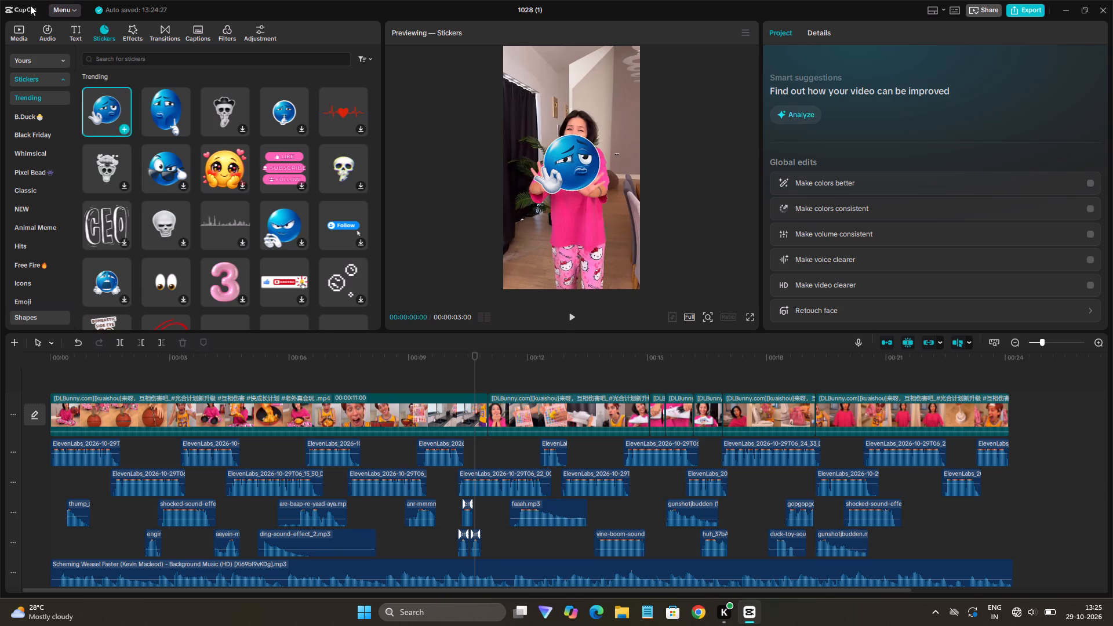
scroll(275, 161, down, 2)
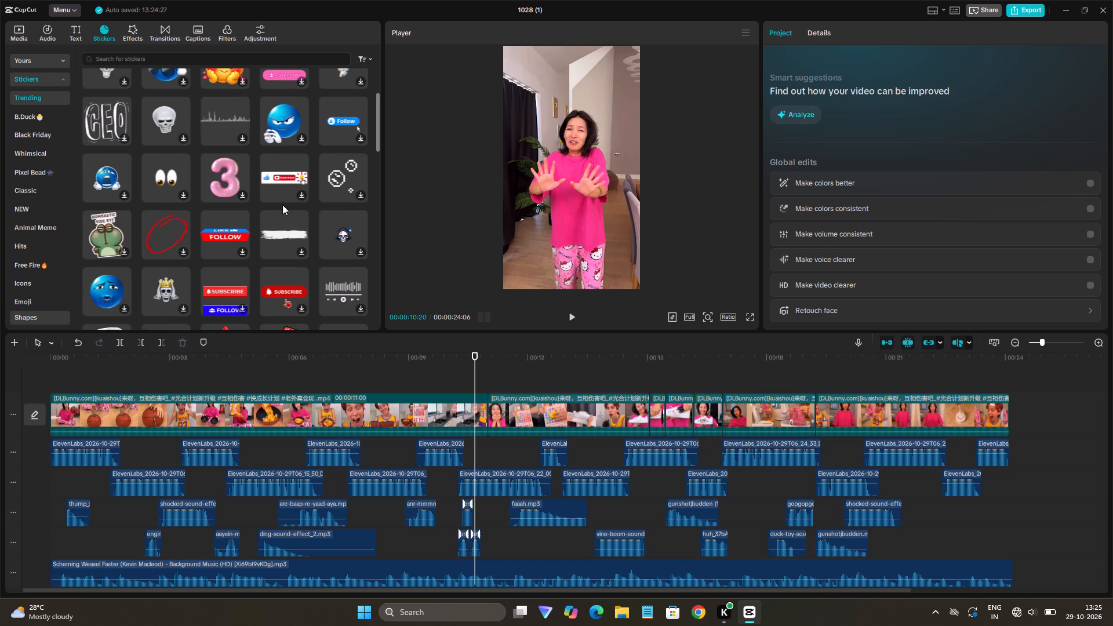
scroll(267, 209, down, 1)
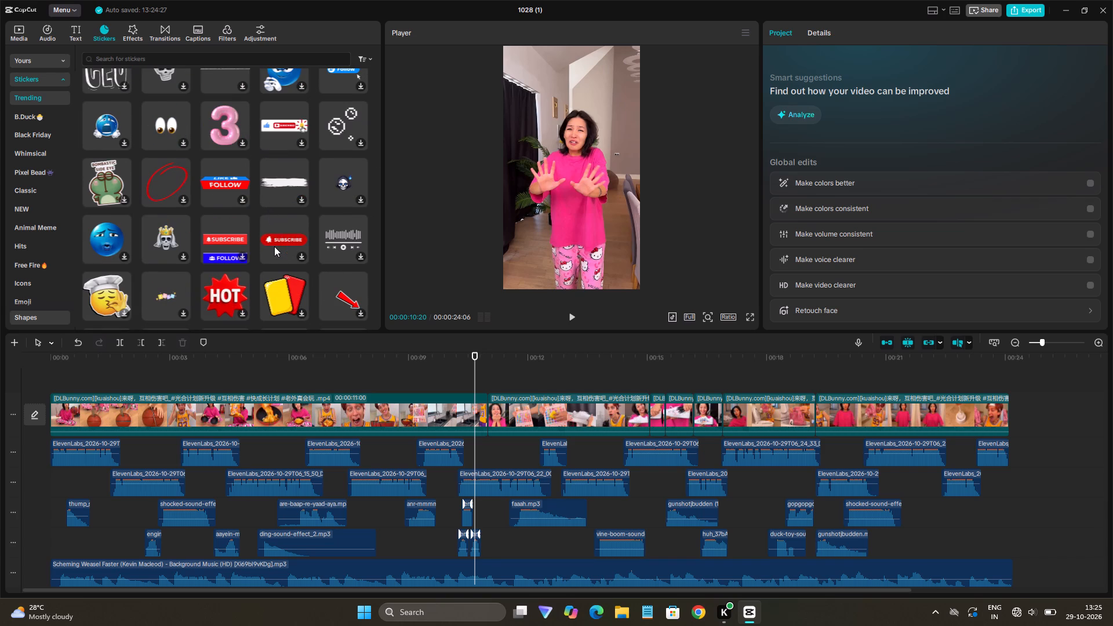
scroll(221, 185, down, 4)
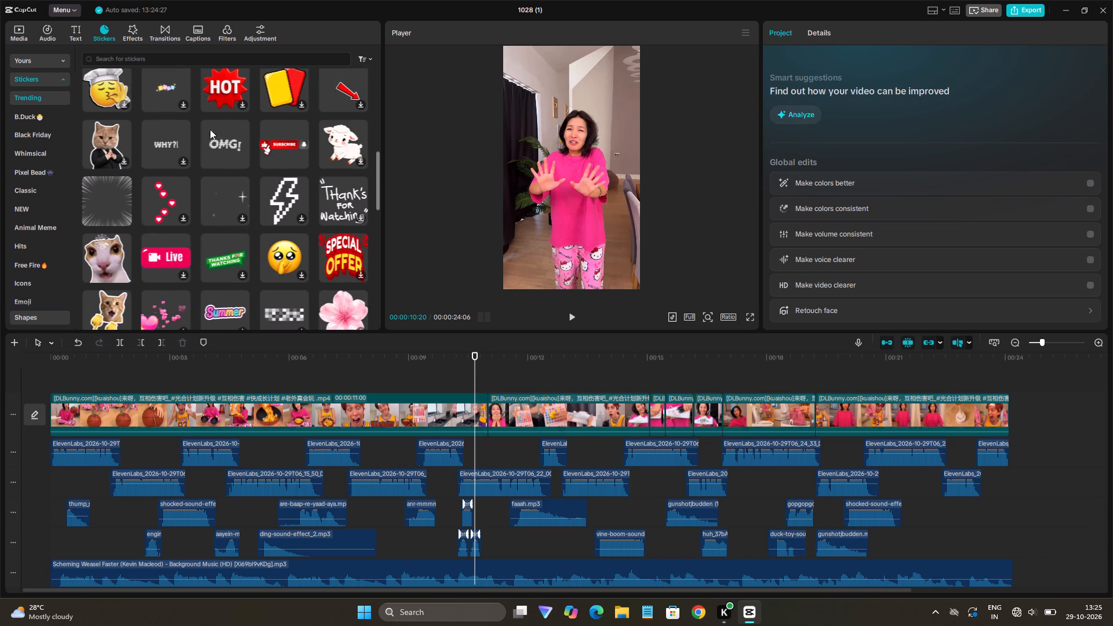
drag(210, 144, 234, 198)
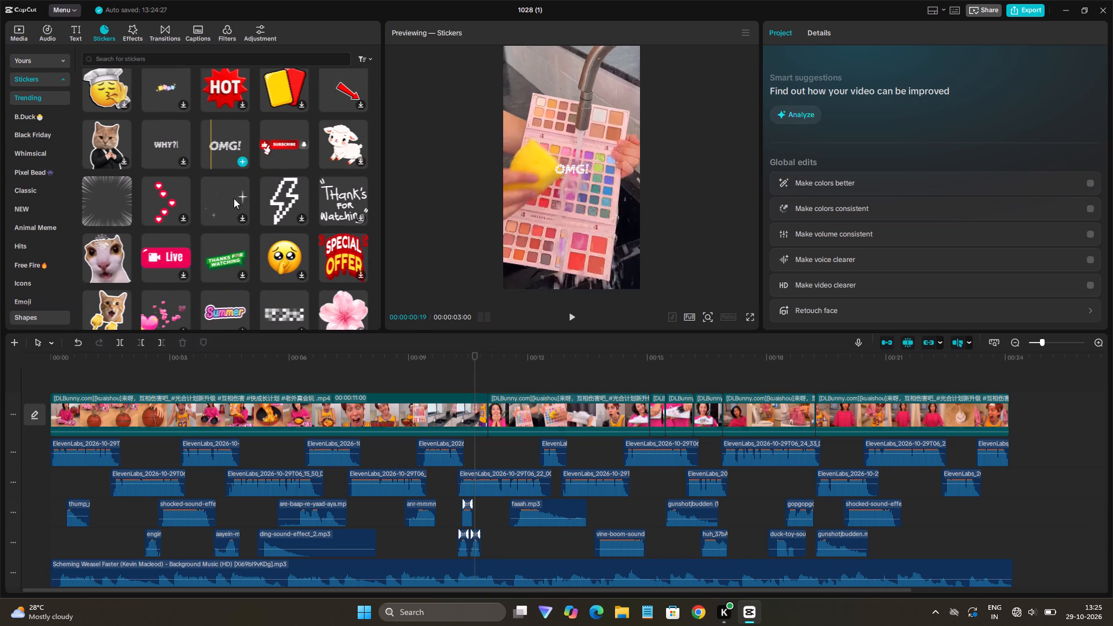
drag(234, 198, 82, 378)
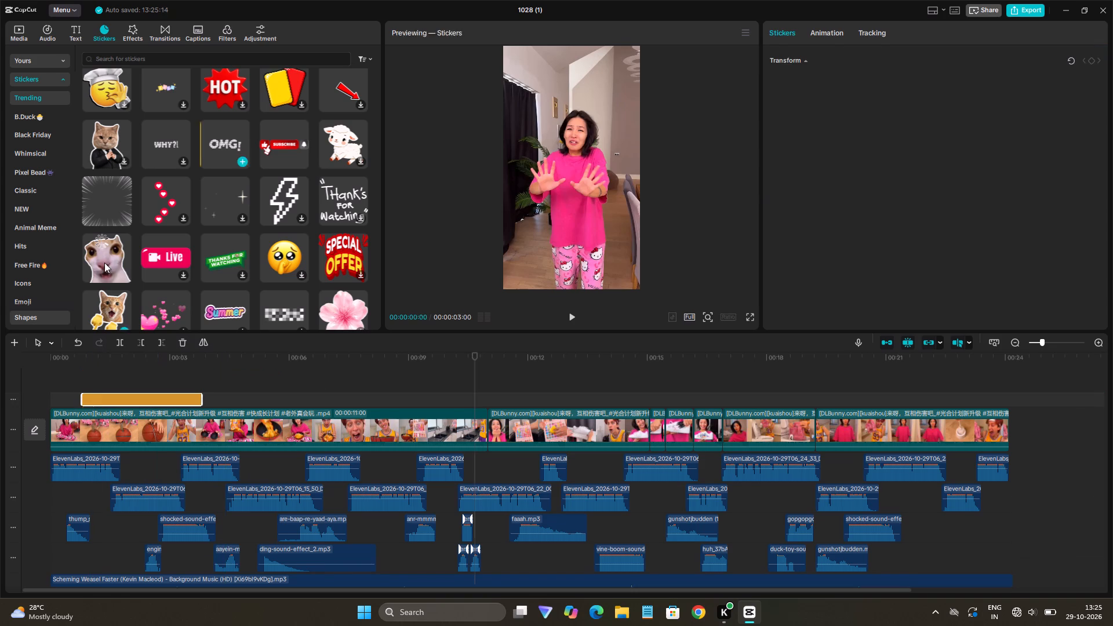
Place the radial speed-lines sticker at about 4 seconds and the wide-eyed white cat sticker at about 8 seconds on the sticker track.
drag(100, 191, 211, 397)
drag(101, 265, 101, 265)
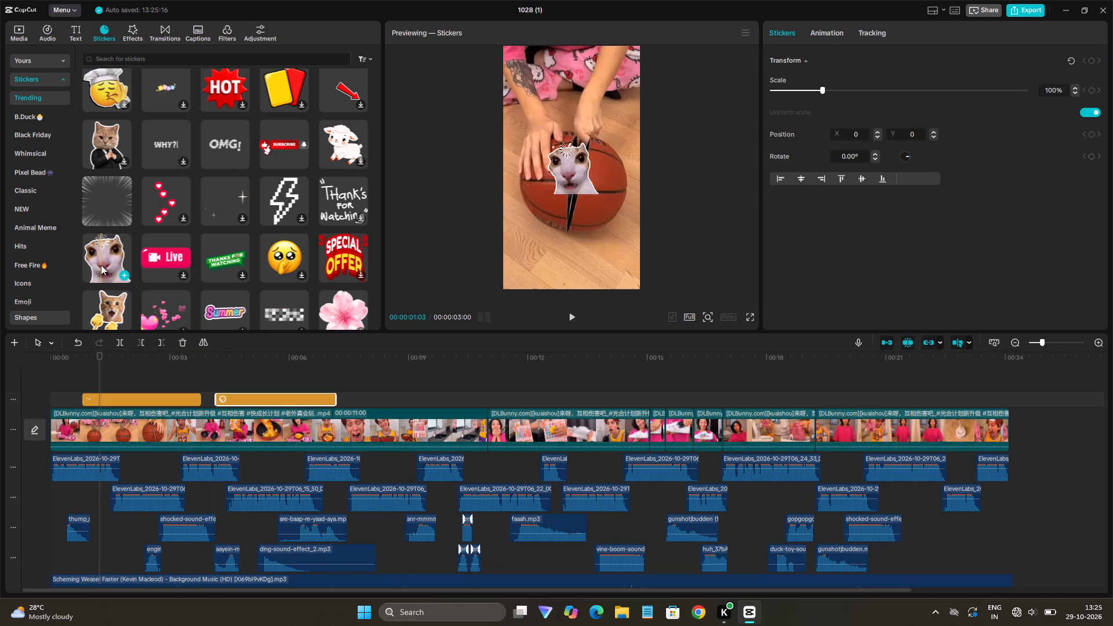
drag(101, 265, 359, 399)
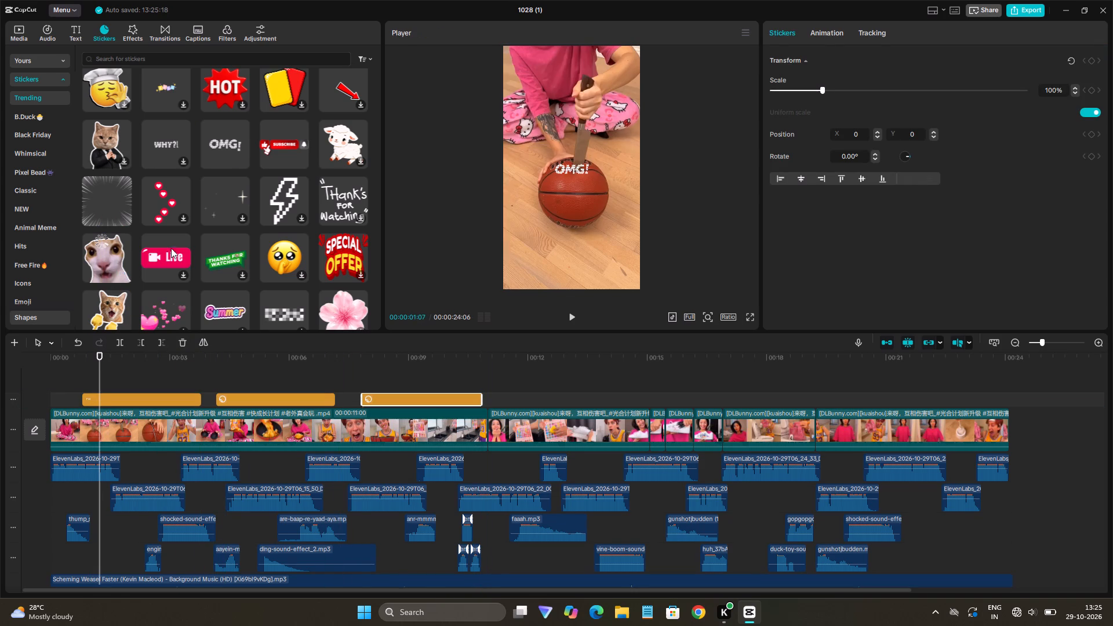
Add the sticker of the cat holding its head to the sticker track at about 11 seconds.
scroll(170, 242, down, 2)
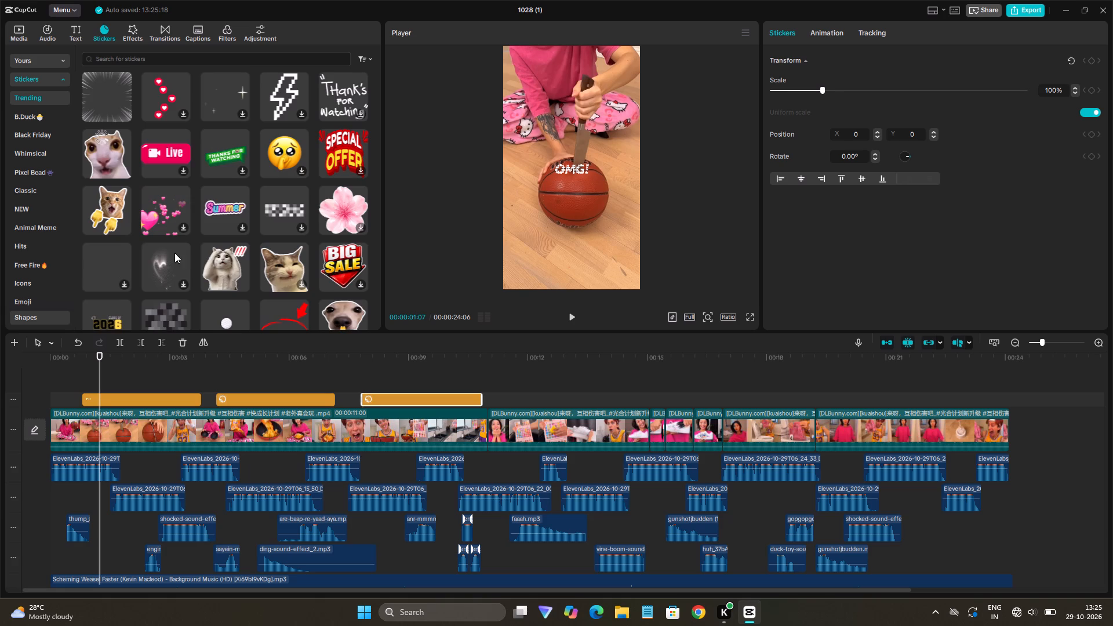
scroll(174, 253, down, 2)
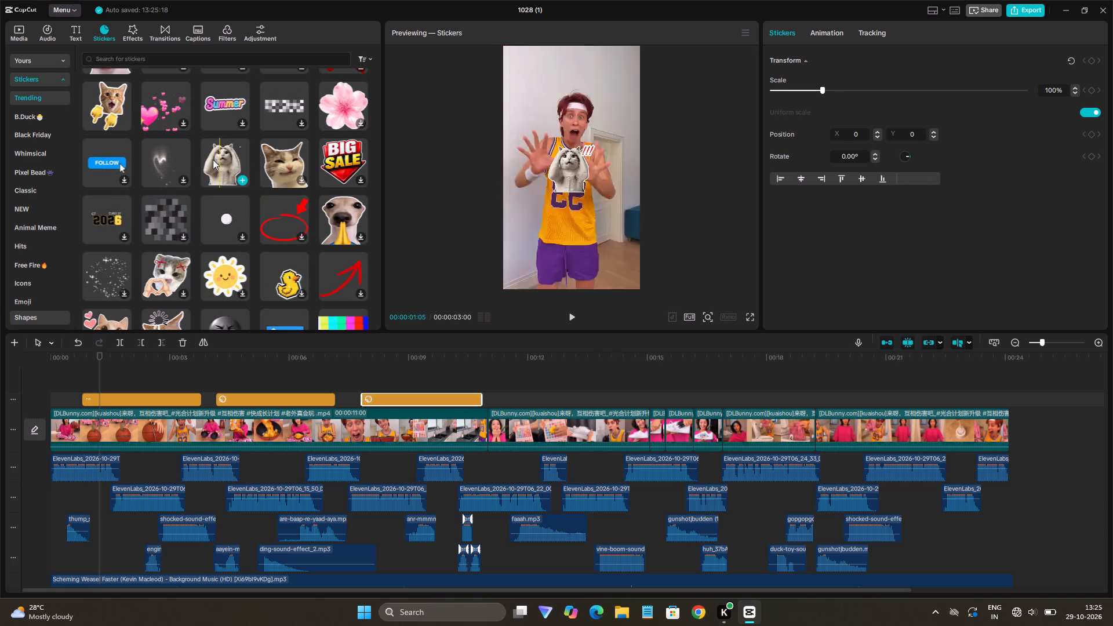
drag(214, 158, 494, 400)
Add the red Subscribe sticker with the cursor on a new track above the other stickers at about 14 seconds.
scroll(292, 307, down, 2)
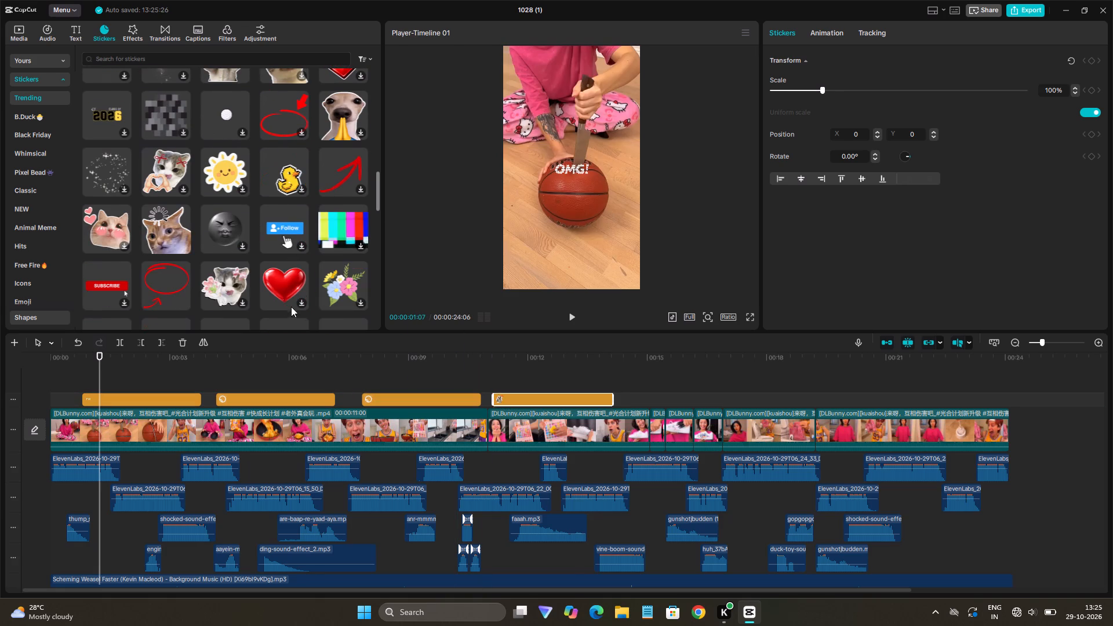
scroll(212, 233, down, 2)
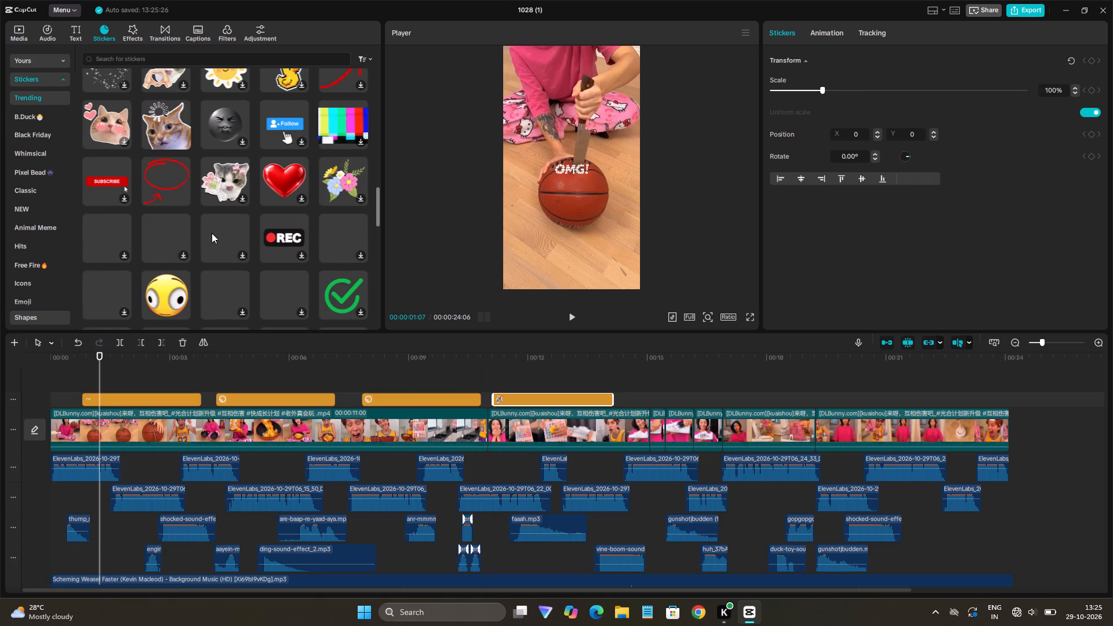
drag(101, 179, 484, 297)
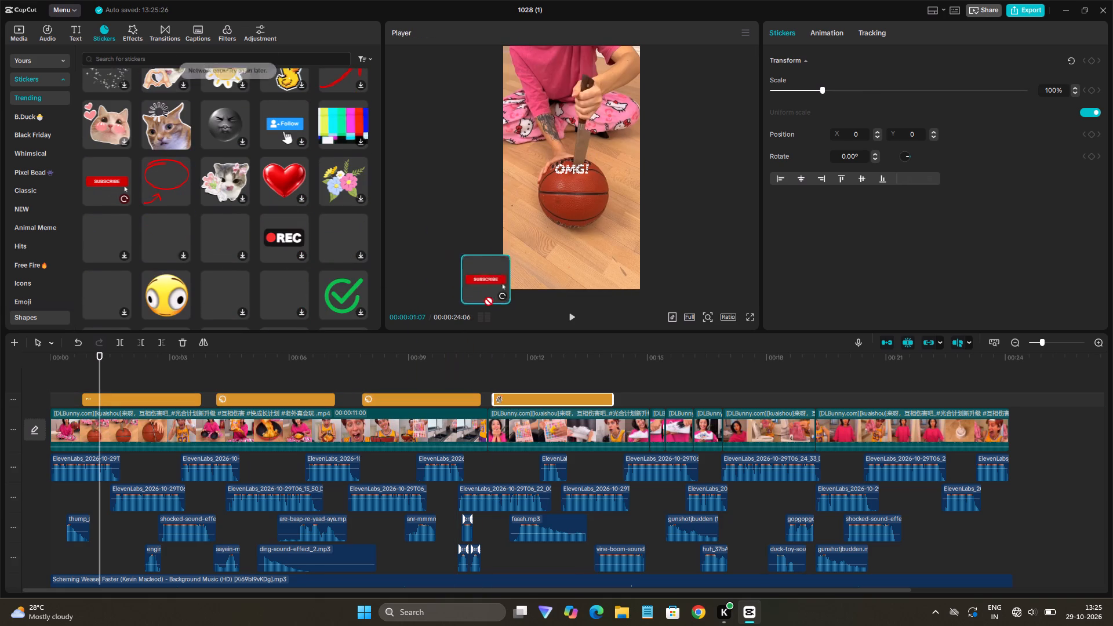
drag(484, 297, 619, 391)
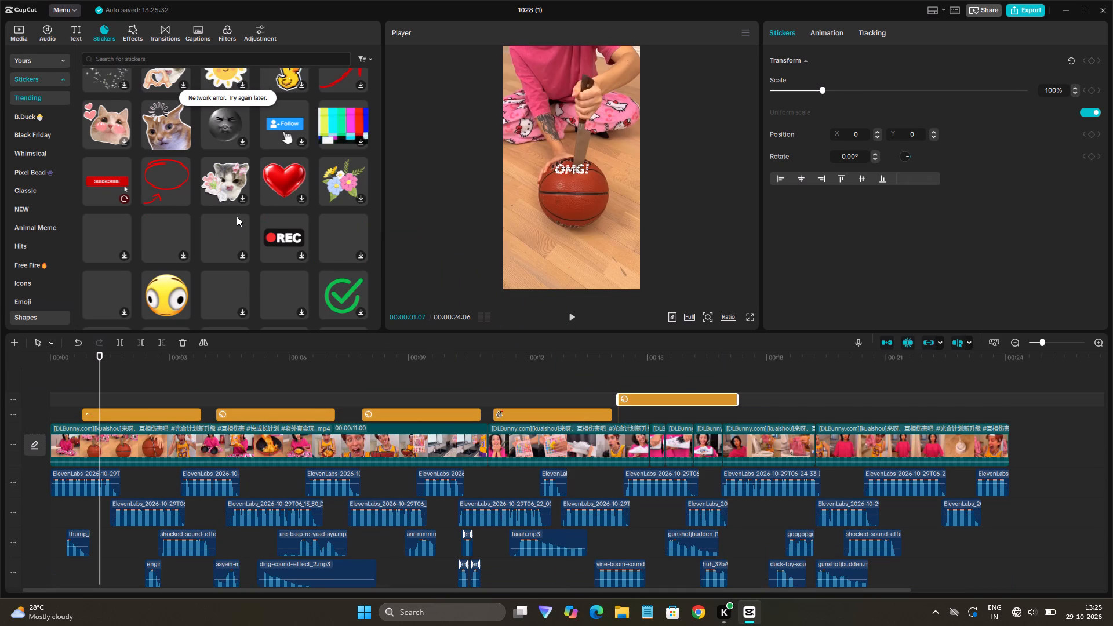
Browse further through the trending stickers for another one to add.
scroll(183, 287, down, 2)
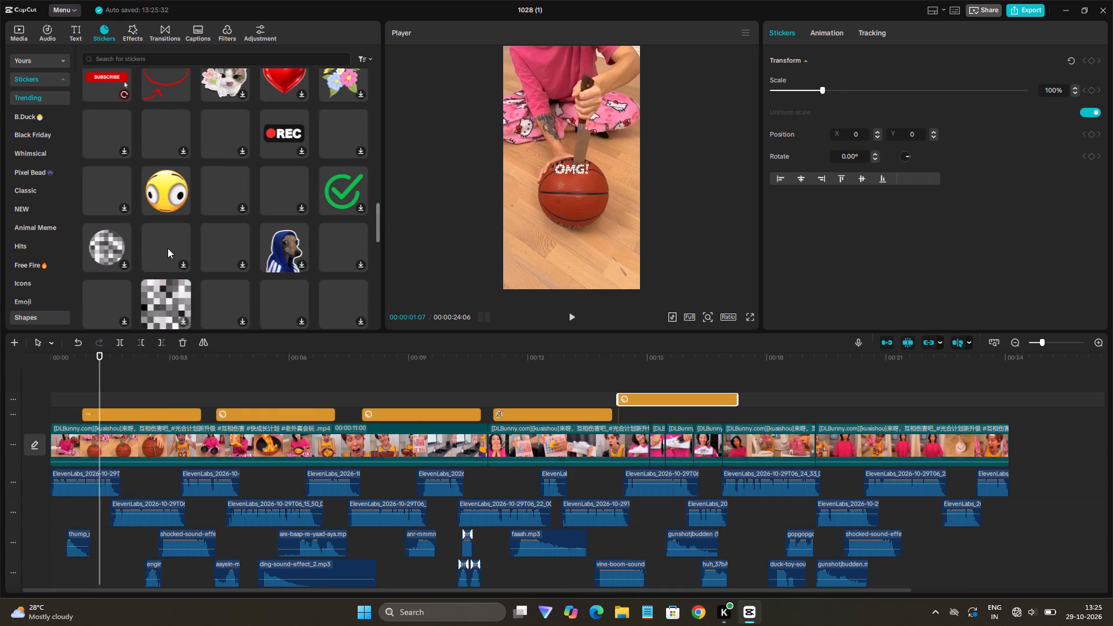
scroll(210, 253, down, 3)
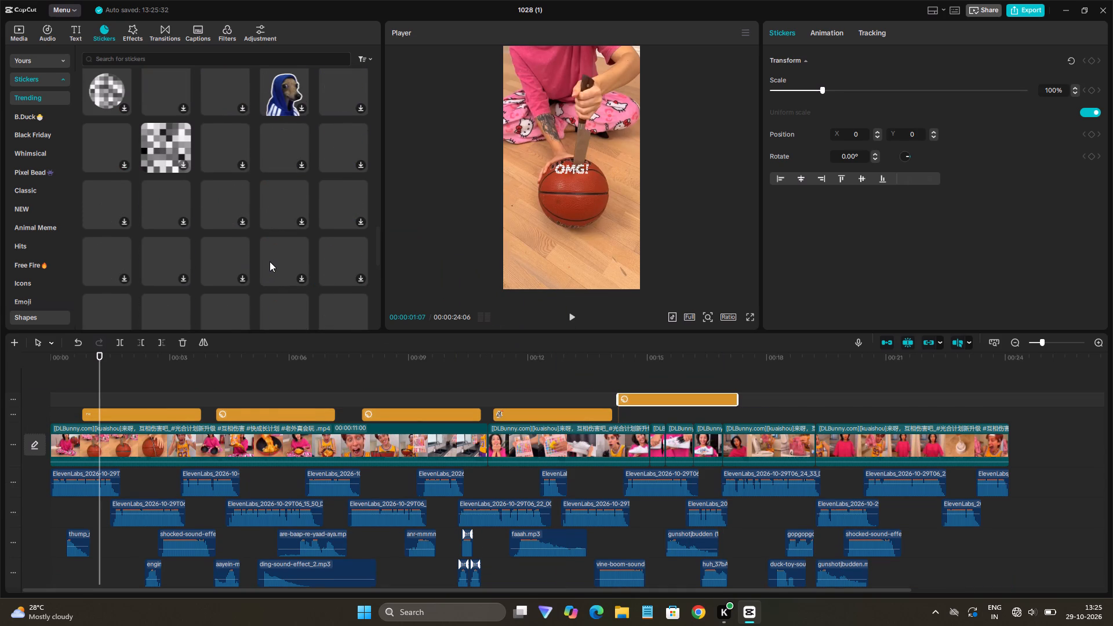
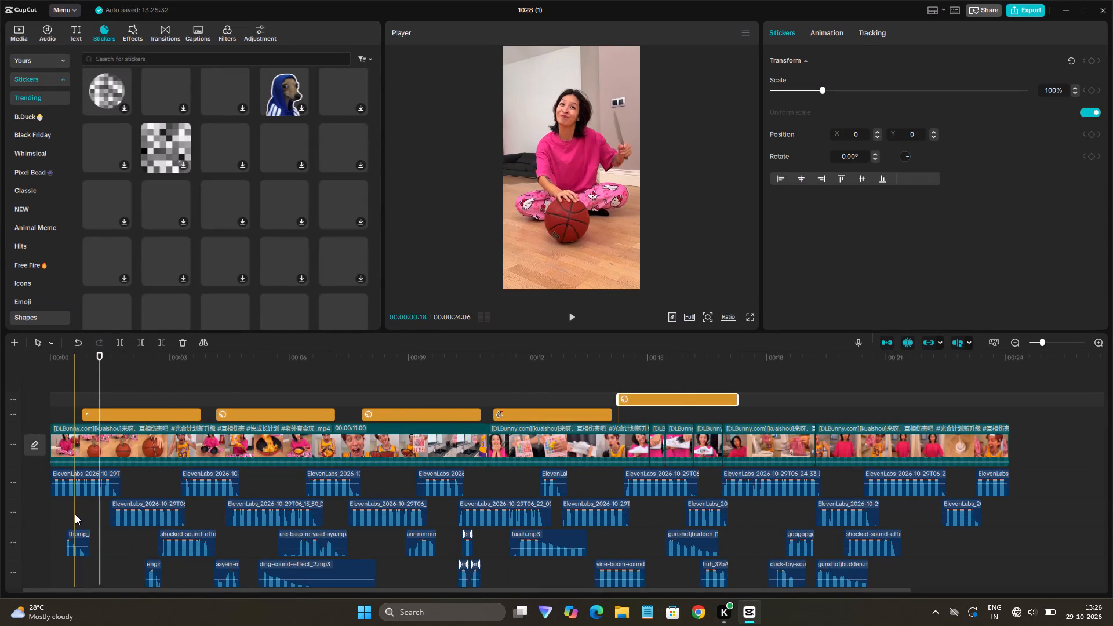
Look back through the trending stickers to the start of the collection for another one to add.
scroll(190, 254, up, 4)
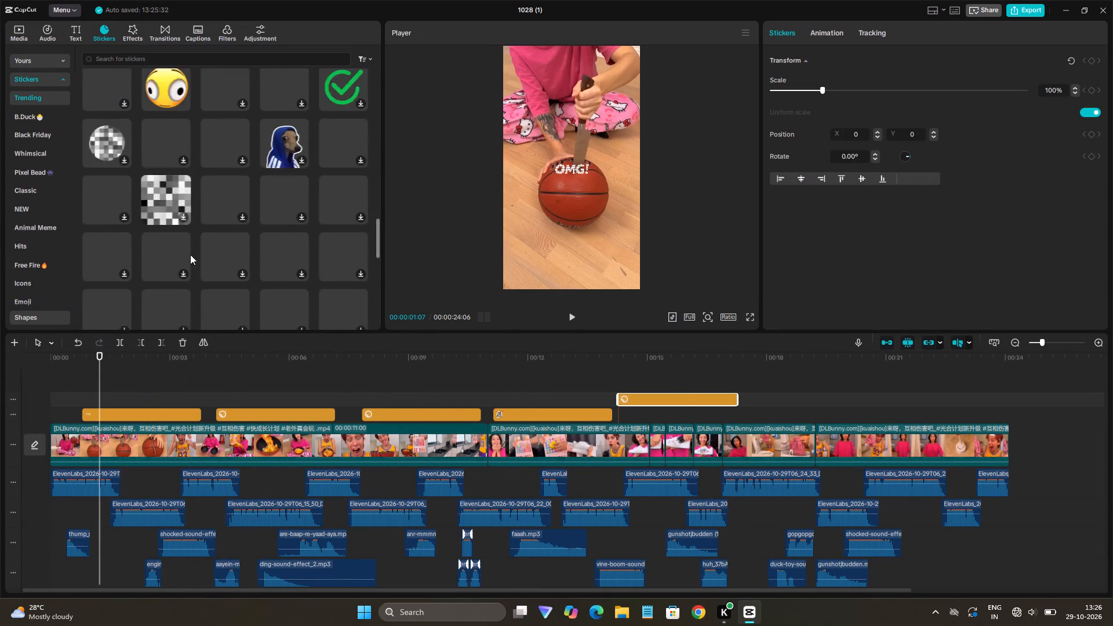
scroll(190, 254, up, 19)
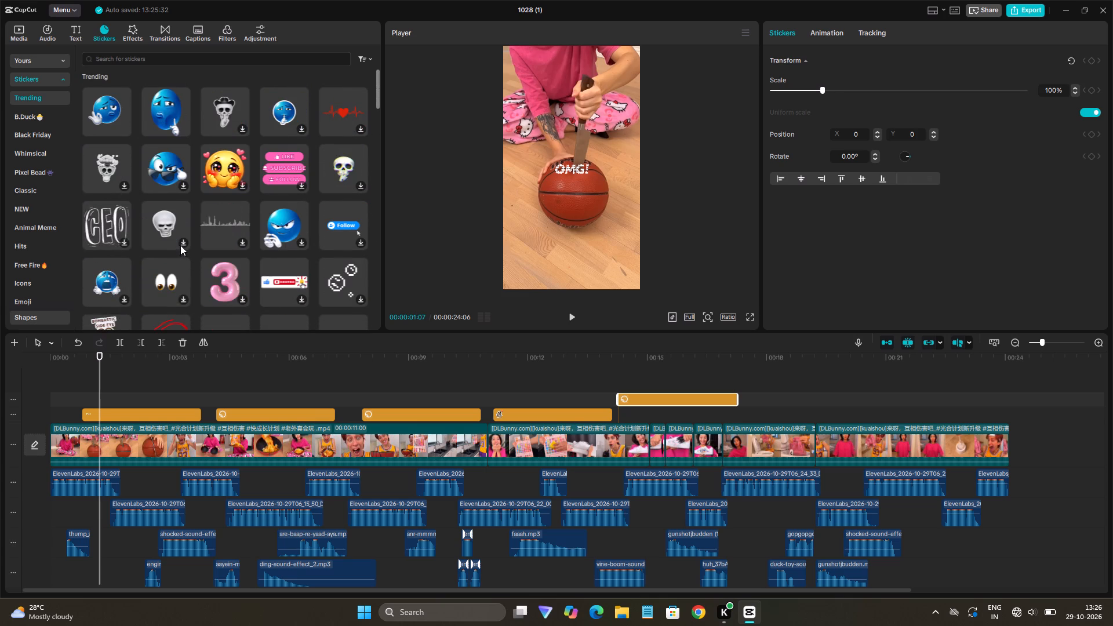
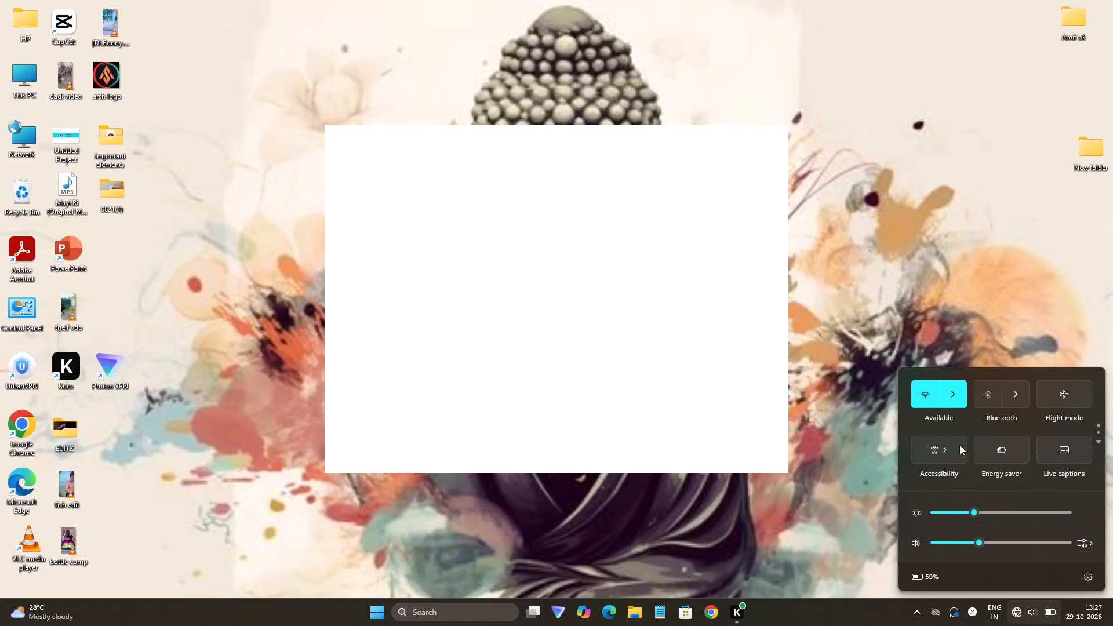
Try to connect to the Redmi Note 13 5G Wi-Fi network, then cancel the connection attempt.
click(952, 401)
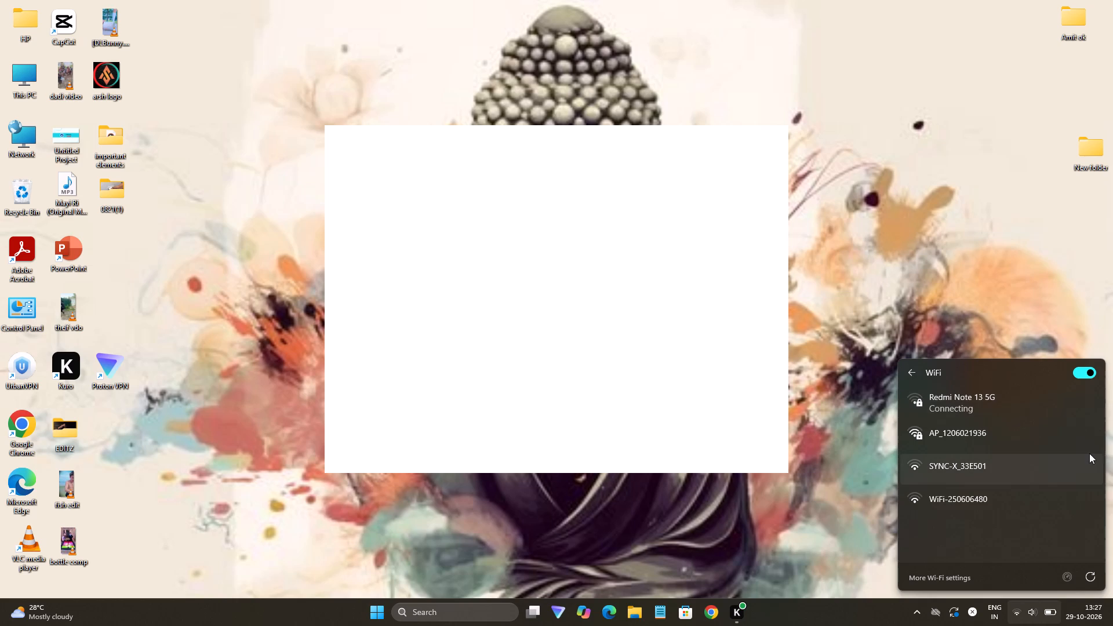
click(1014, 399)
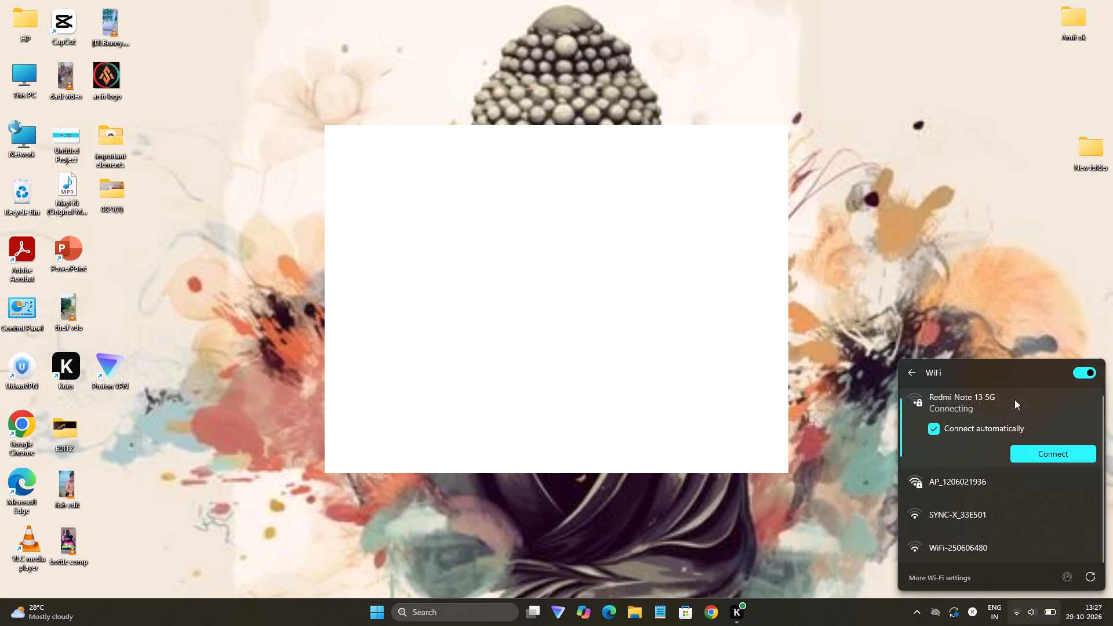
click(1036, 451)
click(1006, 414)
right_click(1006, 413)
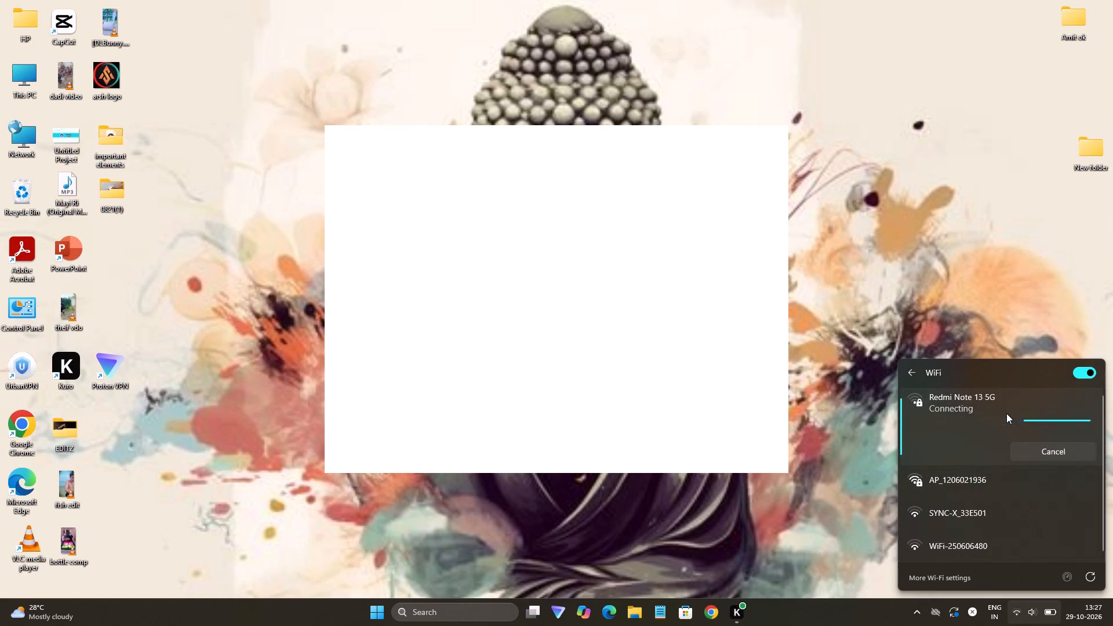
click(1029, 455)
Forget the saved Redmi Note 13 5G Wi-Fi network and select it again for a fresh connection.
right_click(990, 394)
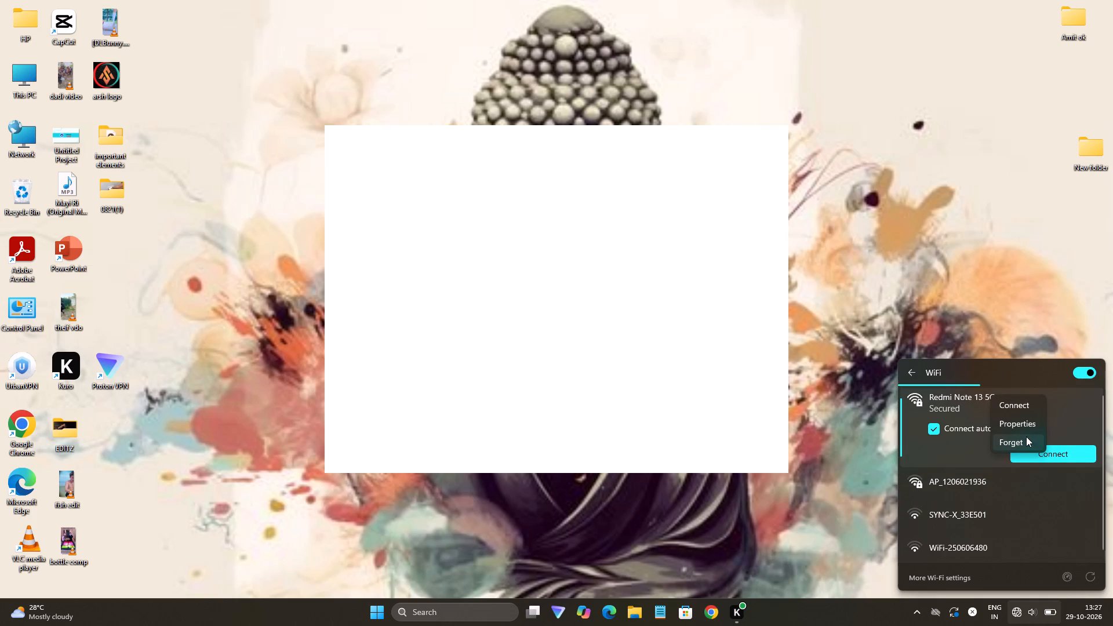
click(1026, 446)
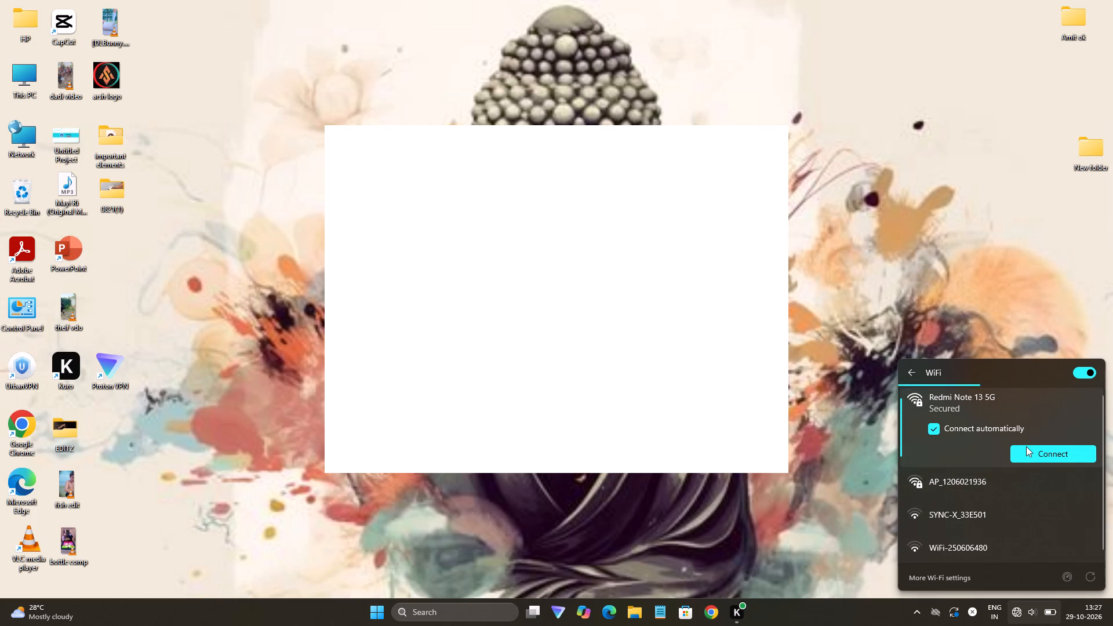
click(987, 406)
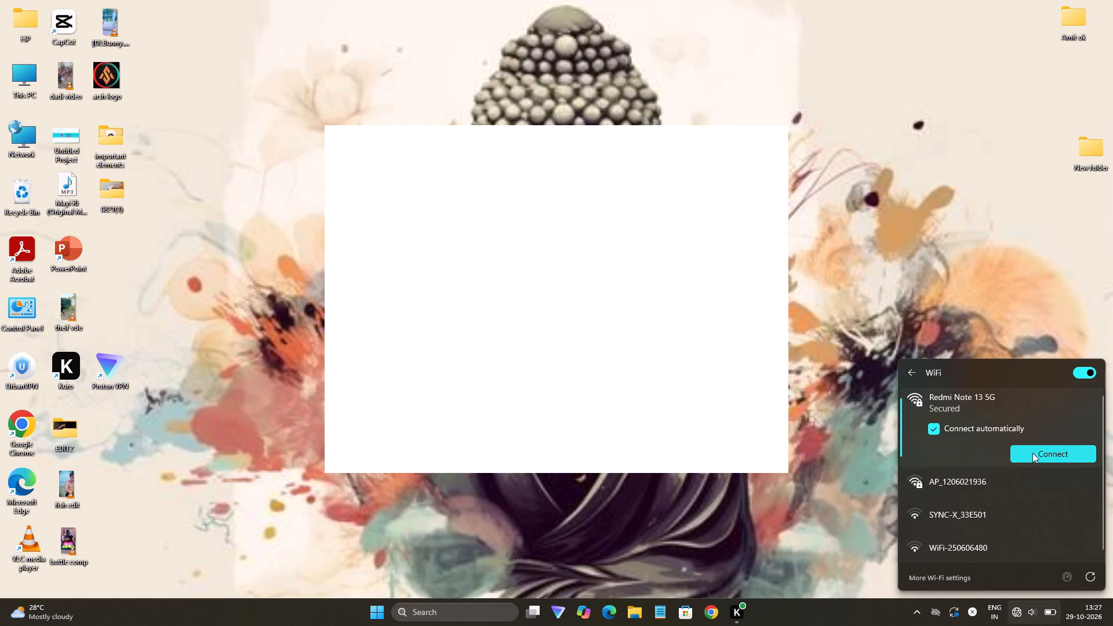
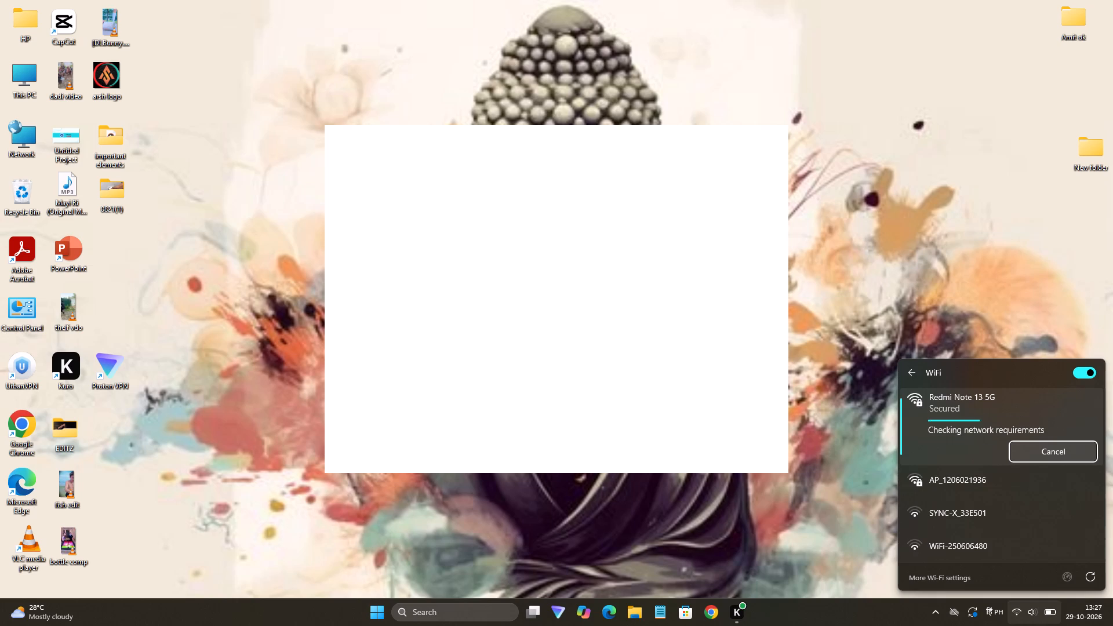
Restart the connection attempt to the Redmi Note 13 5G Wi-Fi network.
click(1052, 450)
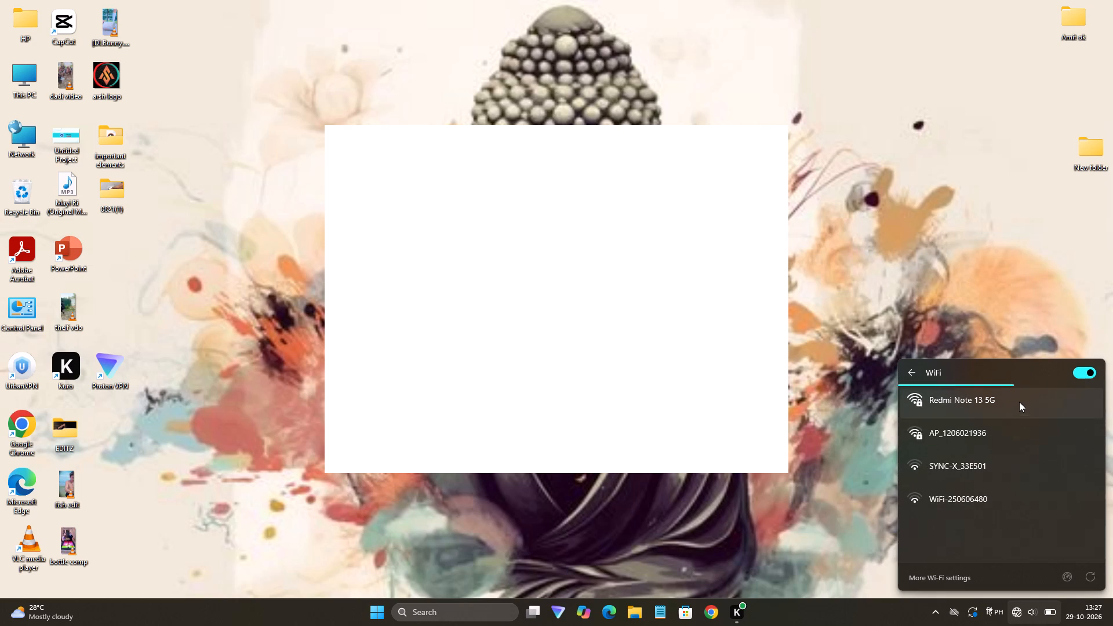
click(1019, 405)
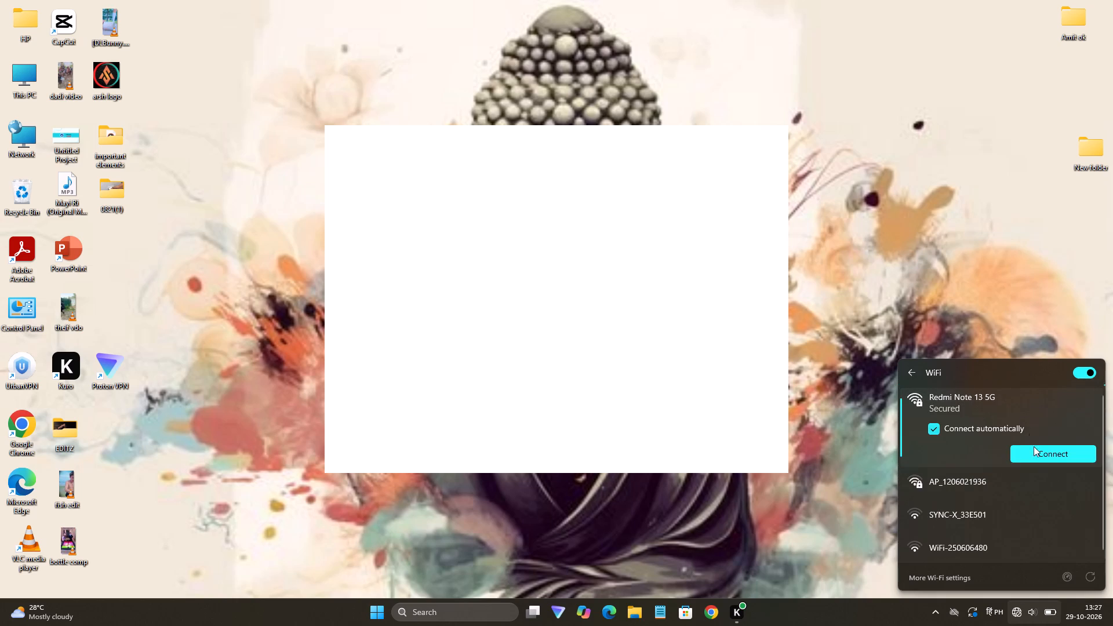